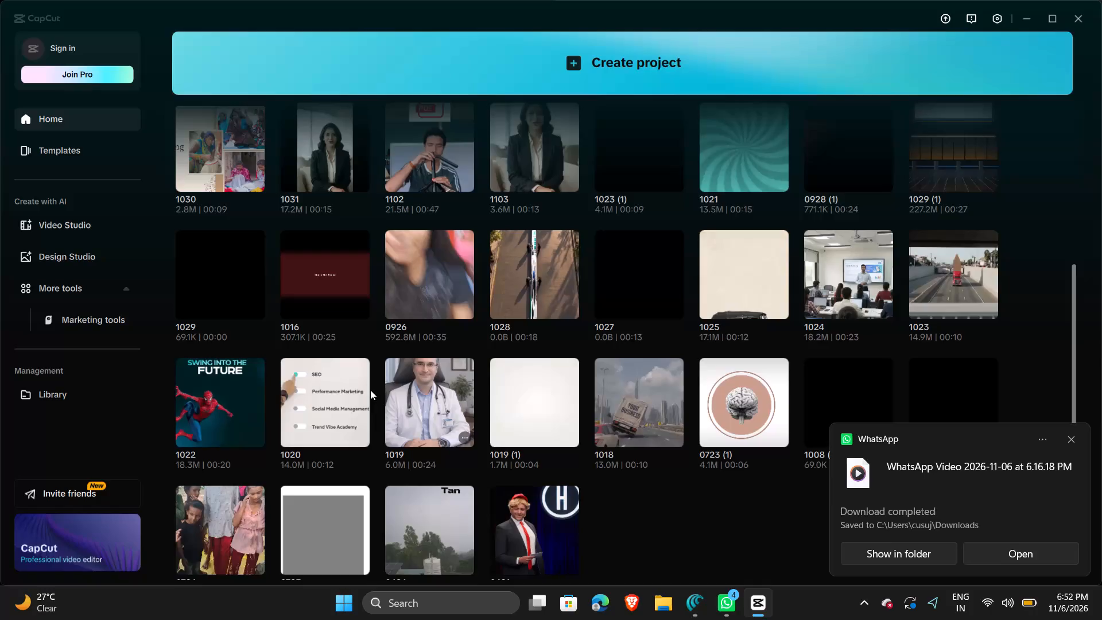
Create a new video project from the home page.
scroll(358, 385, "up", 8)
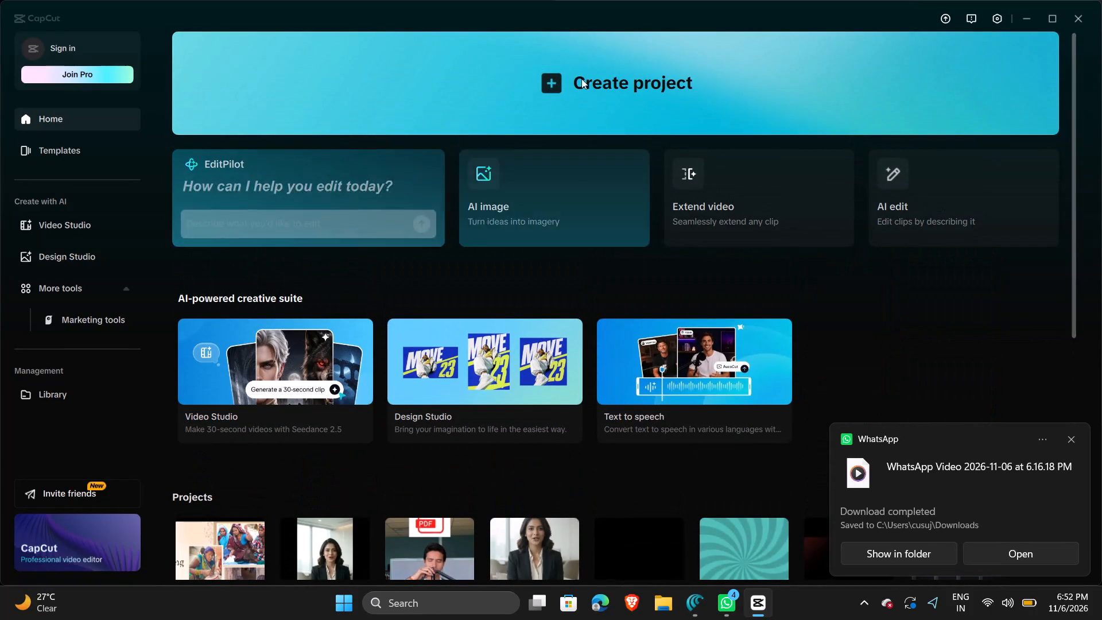
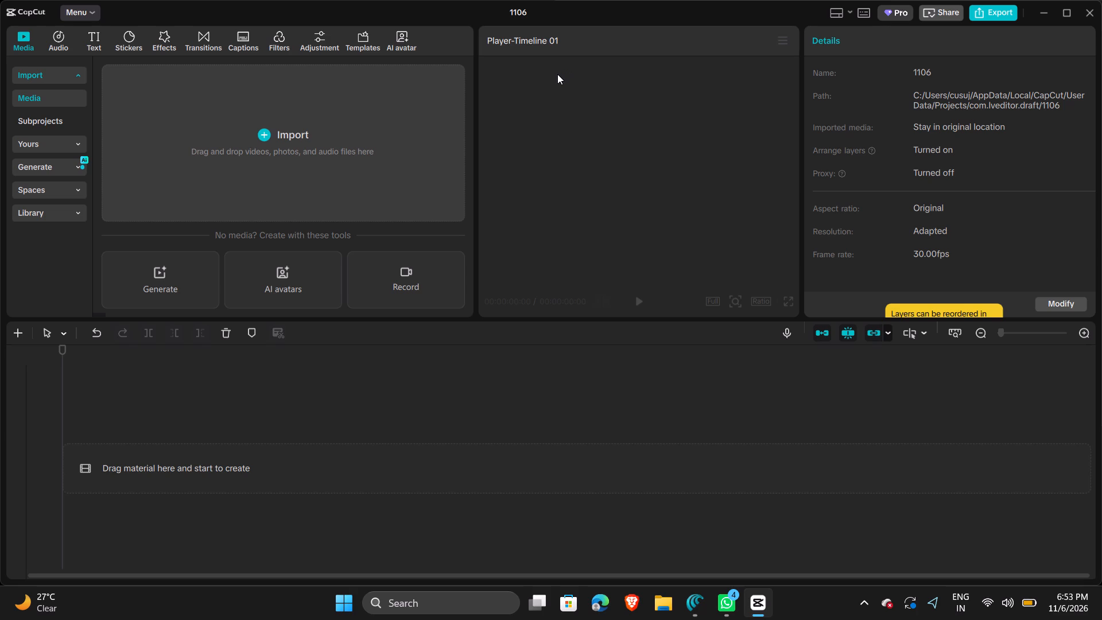
Import the two WhatsApp videos dated 2026-11-06 (6.16.18 PM and 6.16.06 PM) from the device's Downloads folder.
left_click(265, 139)
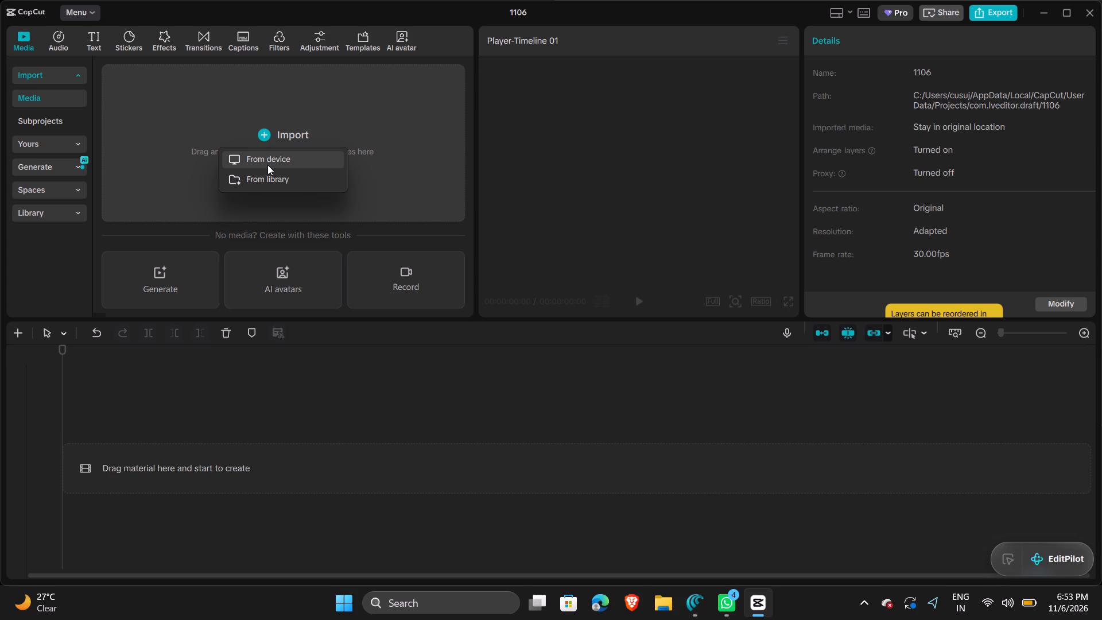
left_click(267, 165)
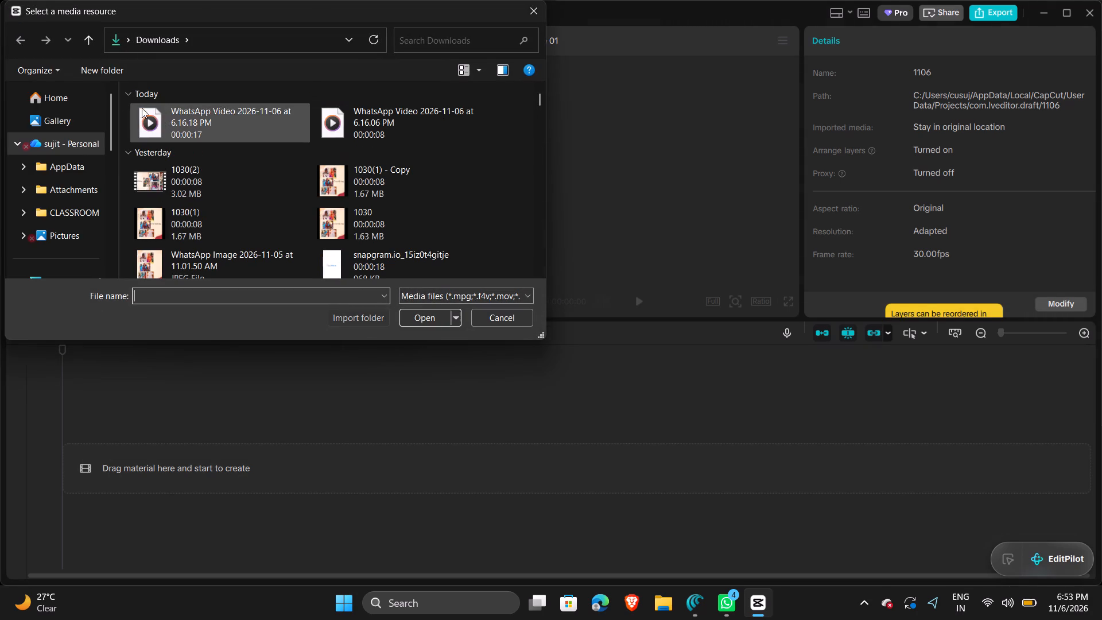
left_click_drag(125, 104, 424, 133)
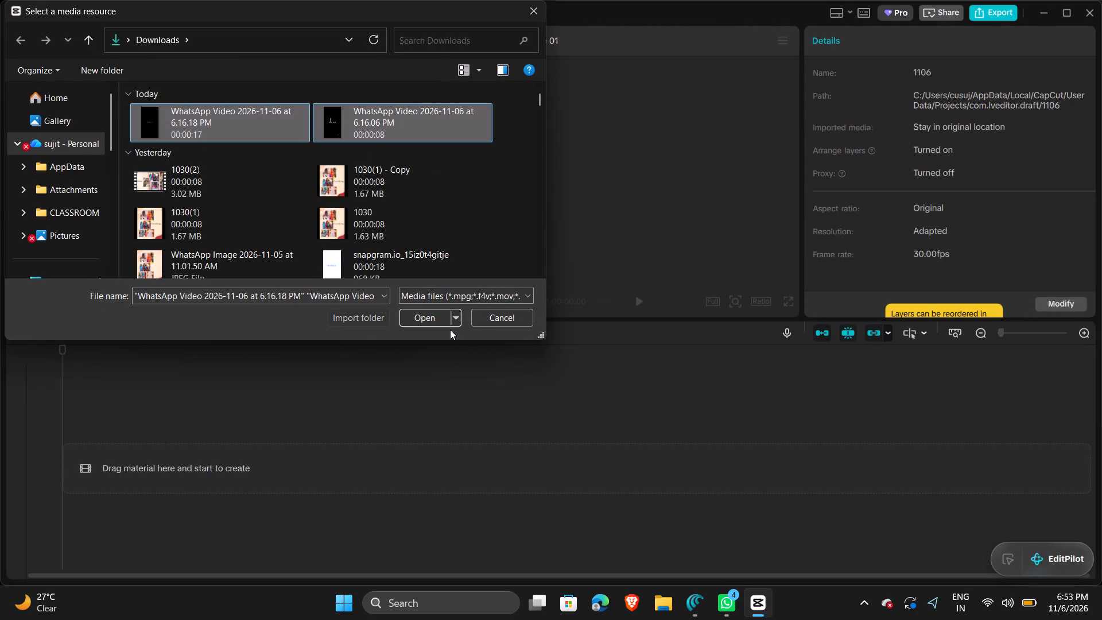
left_click(430, 323)
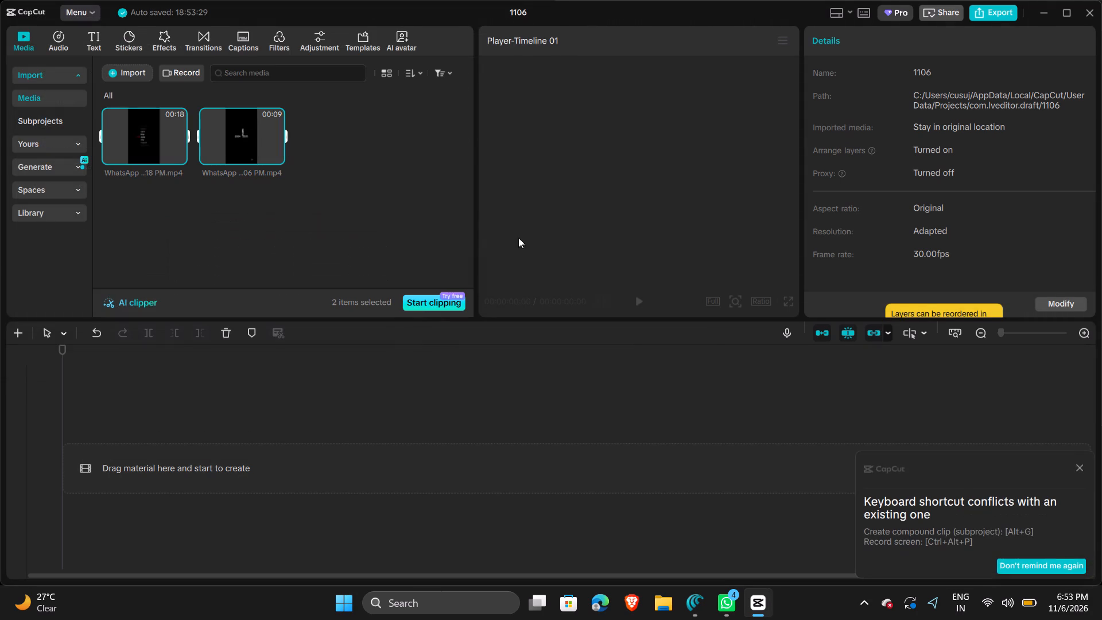
Add both imported WhatsApp videos to the timeline, one after the other on the main track.
left_click(175, 155)
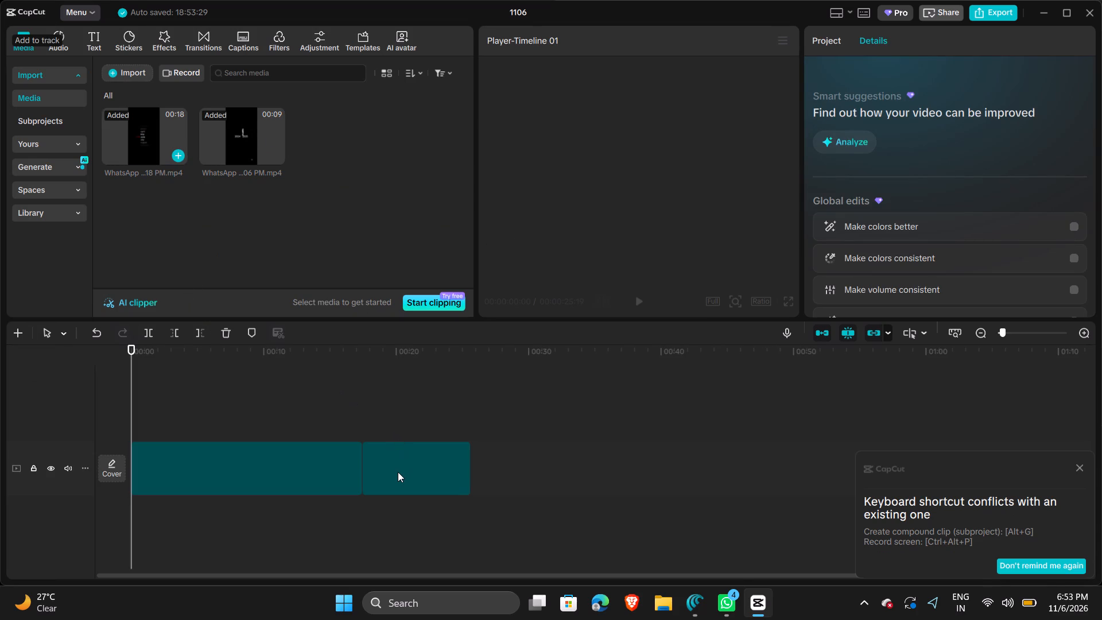
Move the second, shorter clip onto a new track above the first clip, starting at about 6 seconds.
left_click_drag(398, 472, 257, 407)
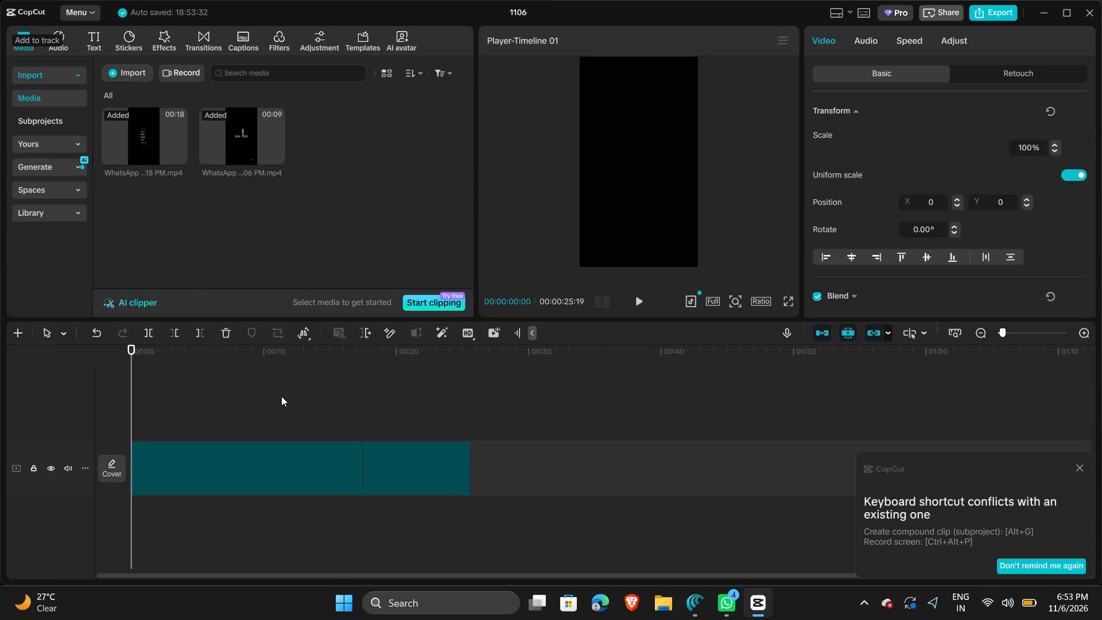
left_click(285, 397)
left_click_drag(410, 471, 320, 432)
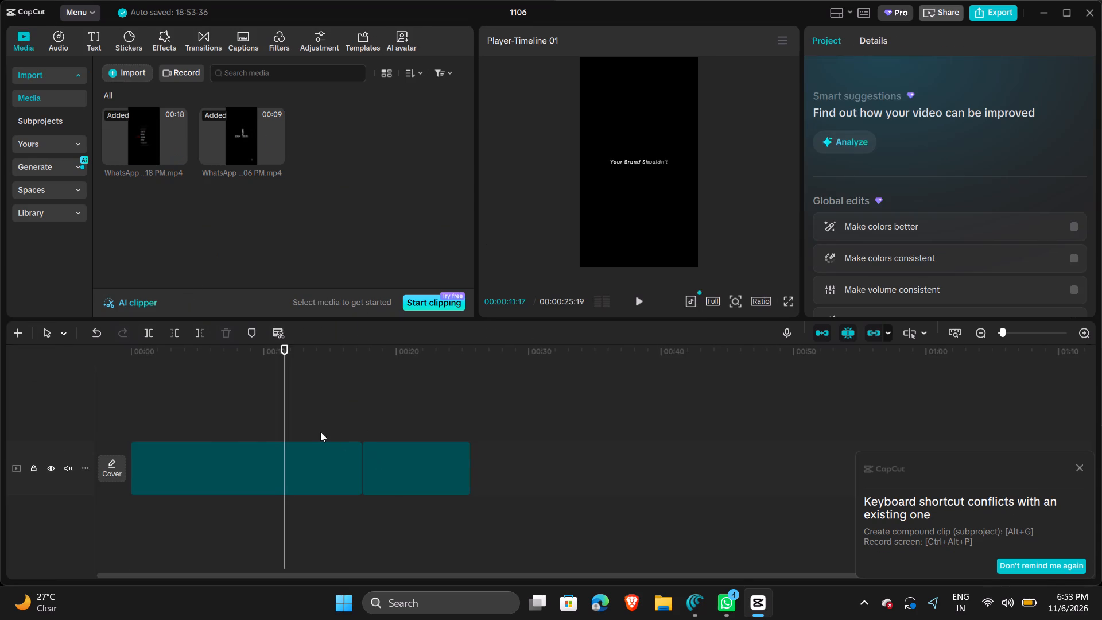
left_click_drag(320, 432, 263, 424)
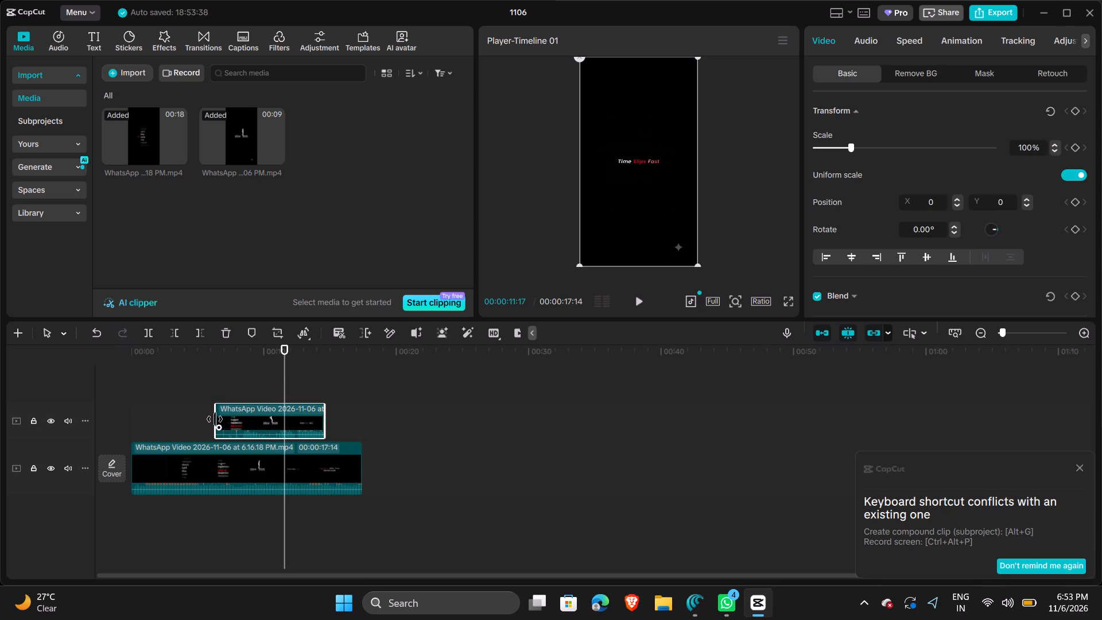
Trim the start of the upper-track clip so it begins at about 12 seconds on the timeline.
left_click_drag(215, 419, 294, 428)
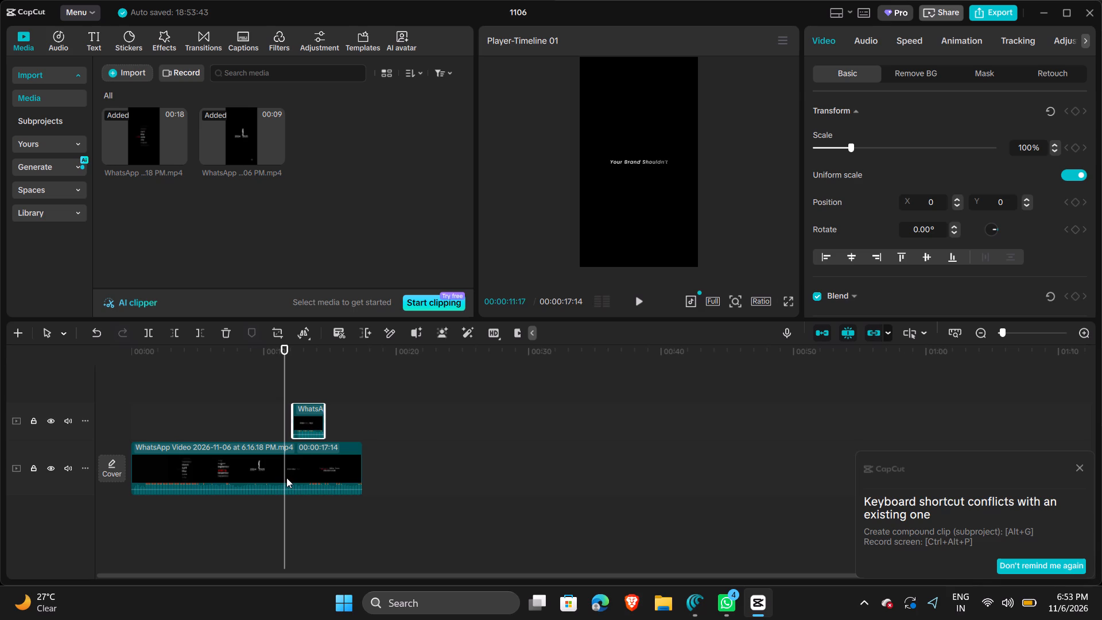
Step back through the edit and play it from near the beginning to review the lead-in to the overlay clip.
key("Left")
key("Left")
key("Left")
key("Left")
key("Left")
key("Left")
key("Left")
key("Left")
key("Left")
key("Left")
key("Left")
key("Left")
key("Left")
key("Left")
key("Left")
key("Left")
key("Left")
key("Left")
key("Left")
key("Left")
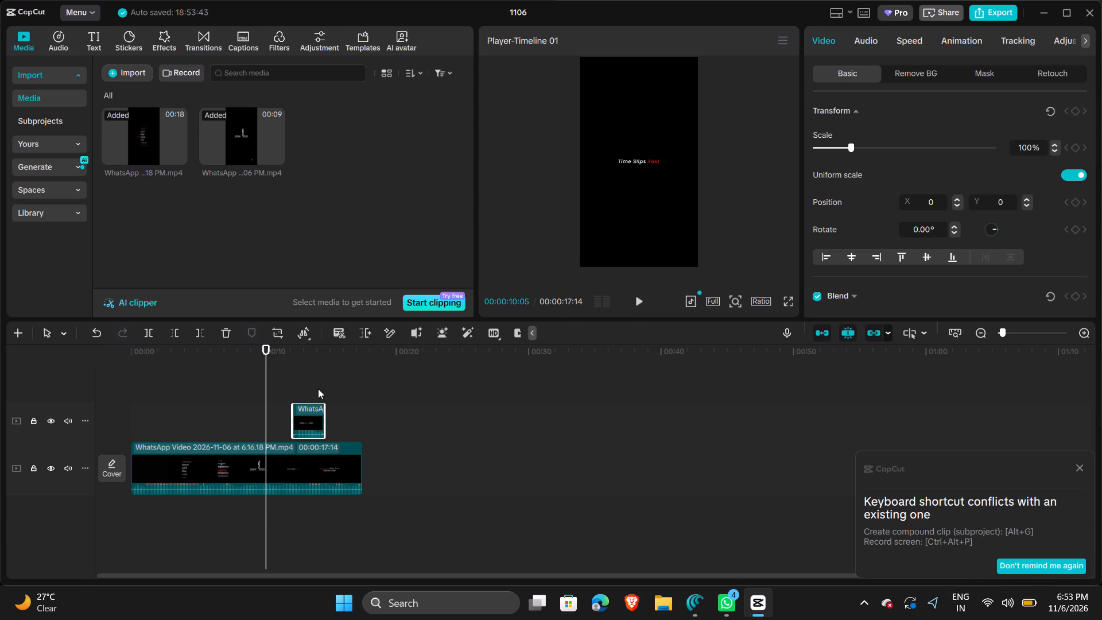
left_click_drag(270, 396, 52, 412)
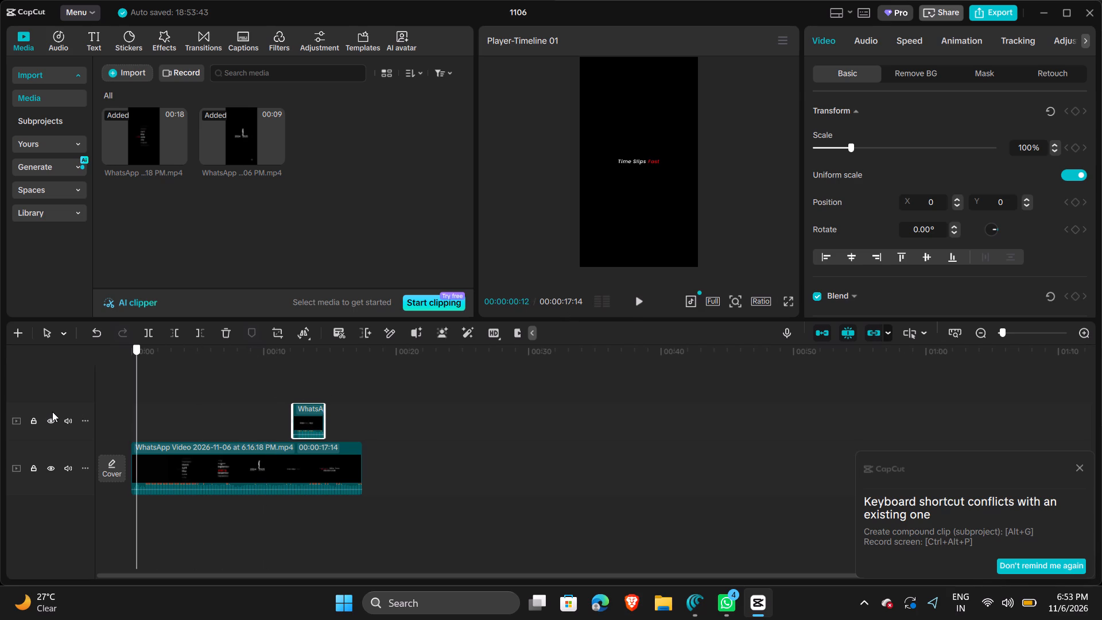
left_click_drag(52, 412, 51, 412)
key("space")
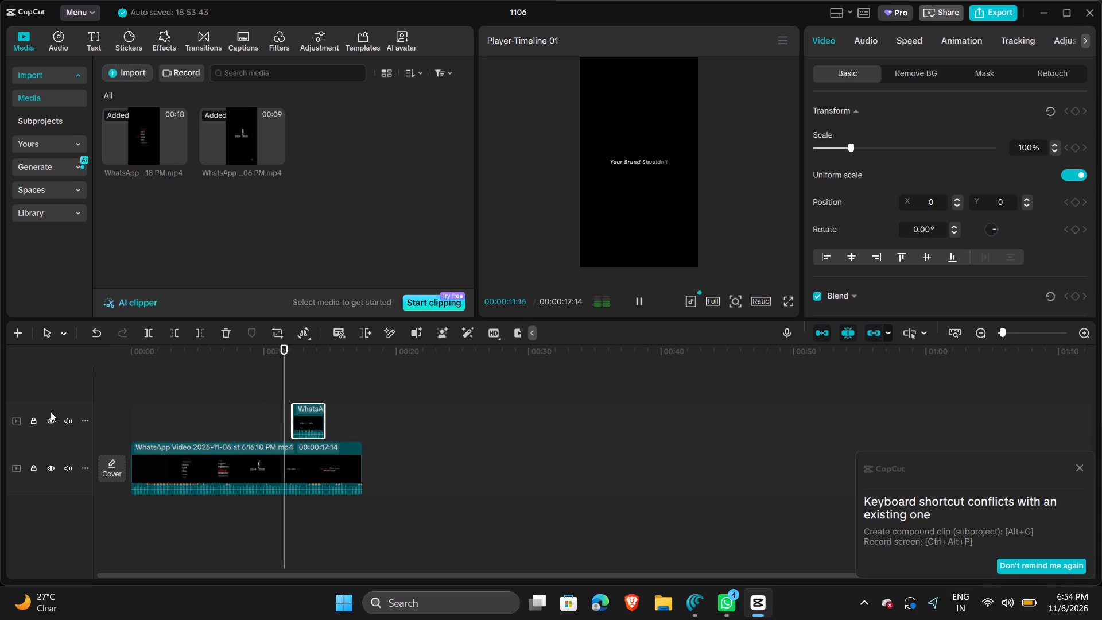
key("space")
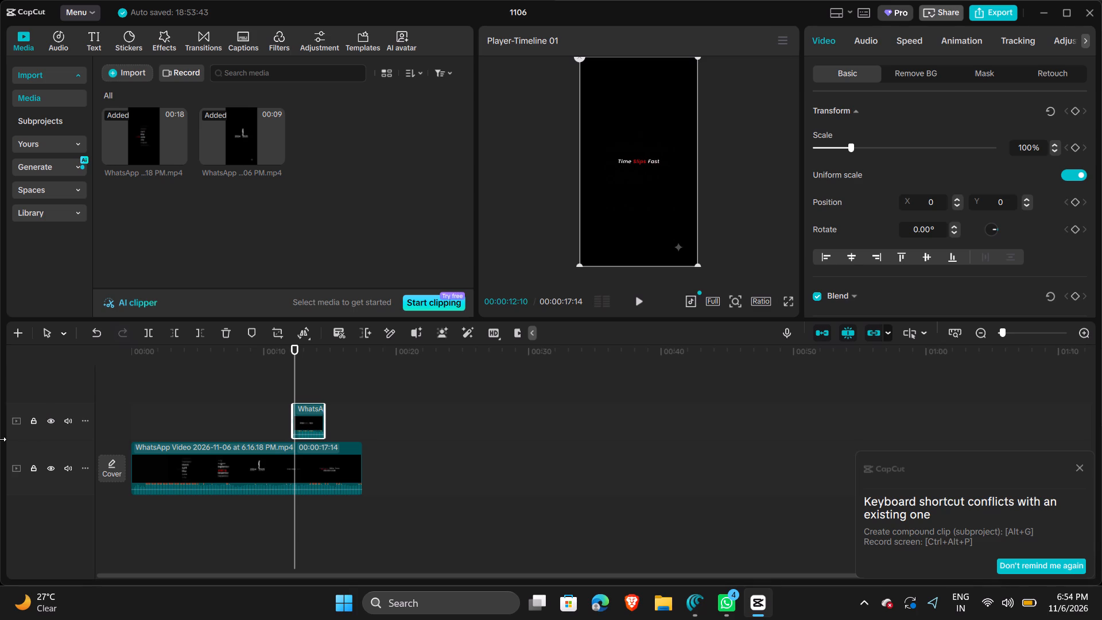
Mute the overlay video track above the main clip and play the overlay section briefly.
left_click(70, 418)
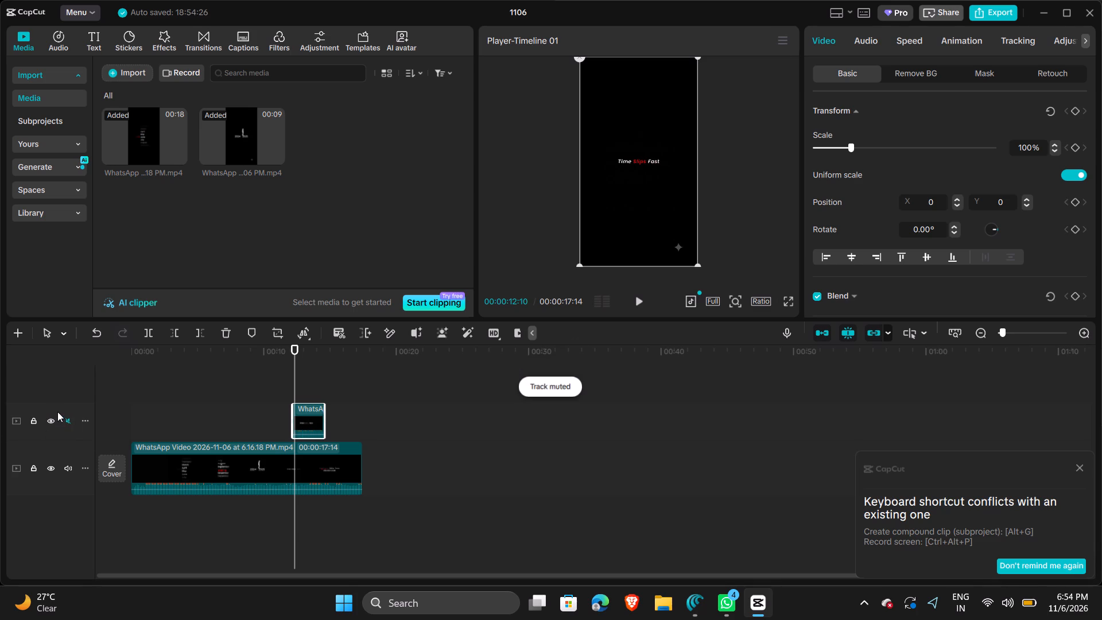
key("space")
key("space")
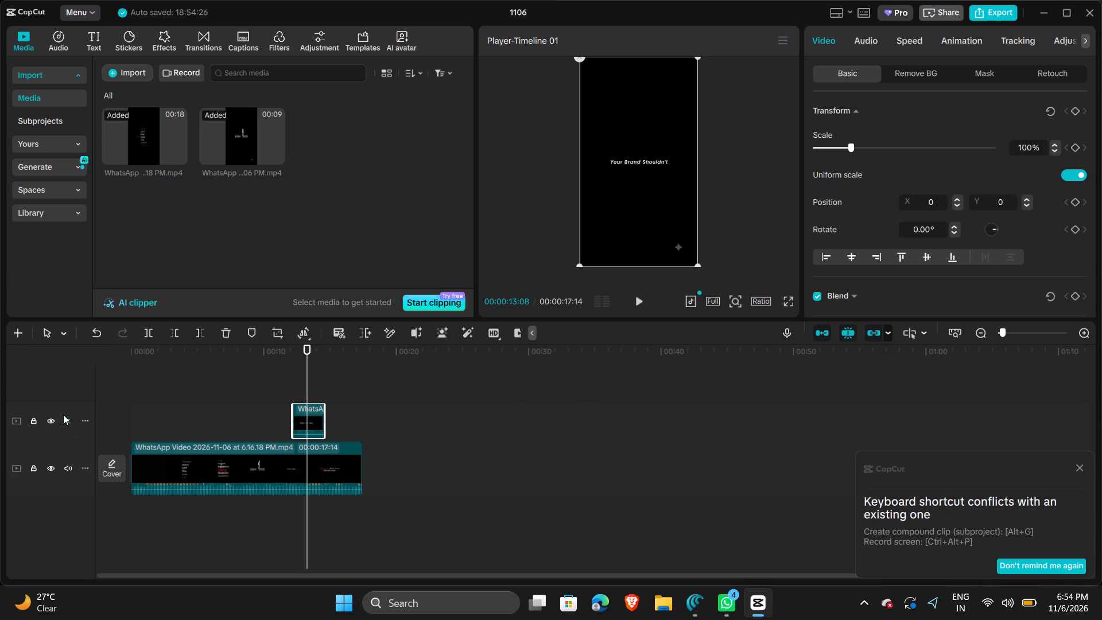
Play through the overlay section and trim the overlay clip's start to about 00:00:14:00, keeping about its final 0.6 s.
left_click(277, 396)
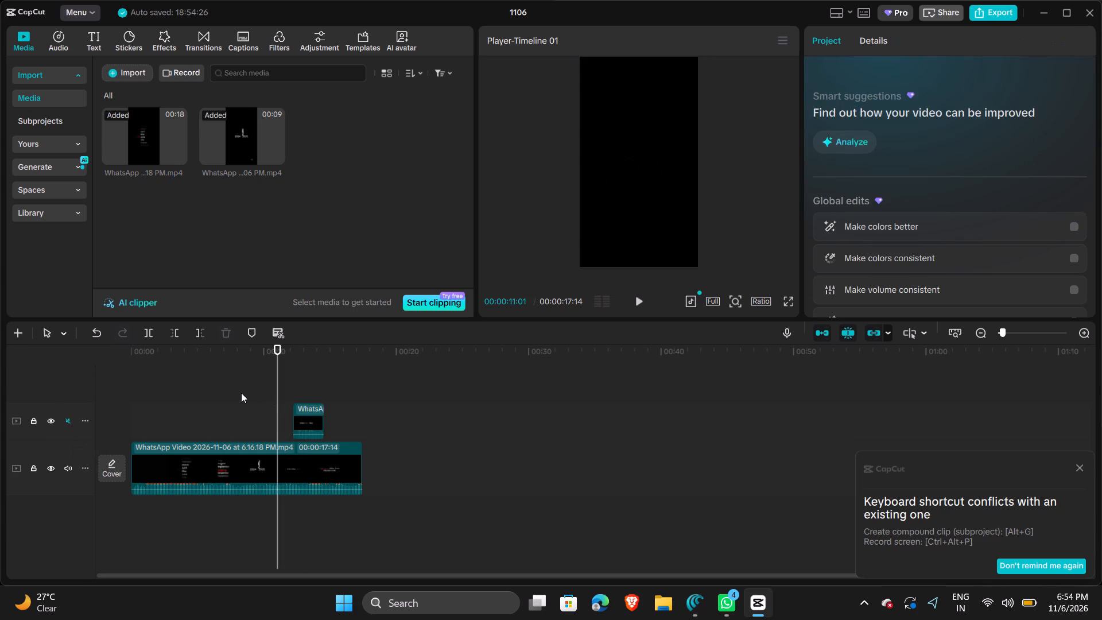
left_click(242, 393)
key("space")
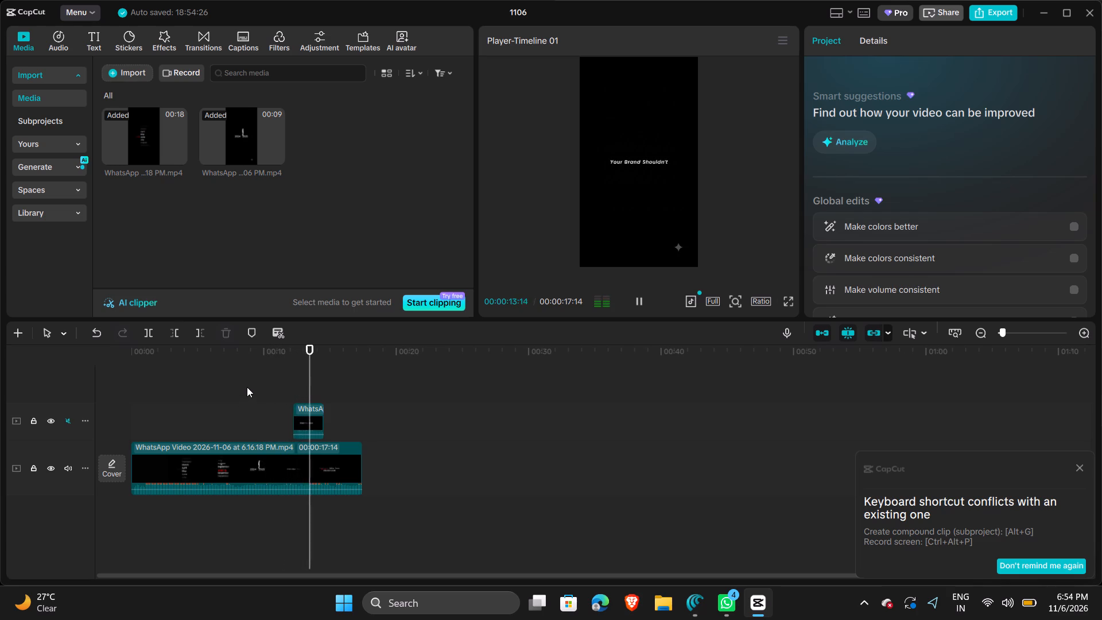
key("space")
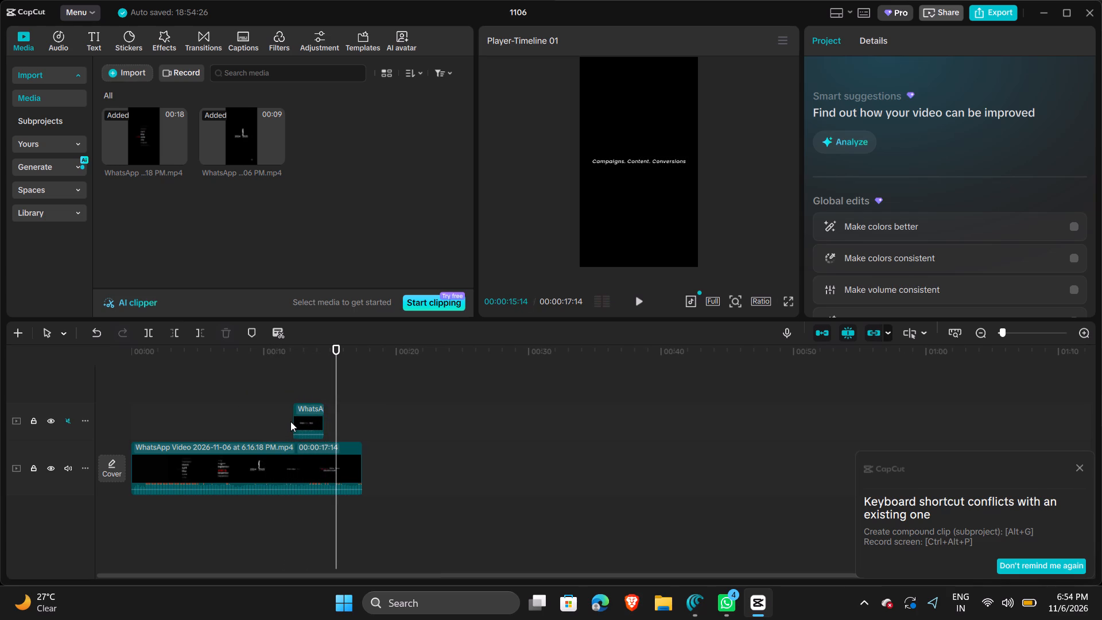
left_click_drag(295, 421, 296, 421)
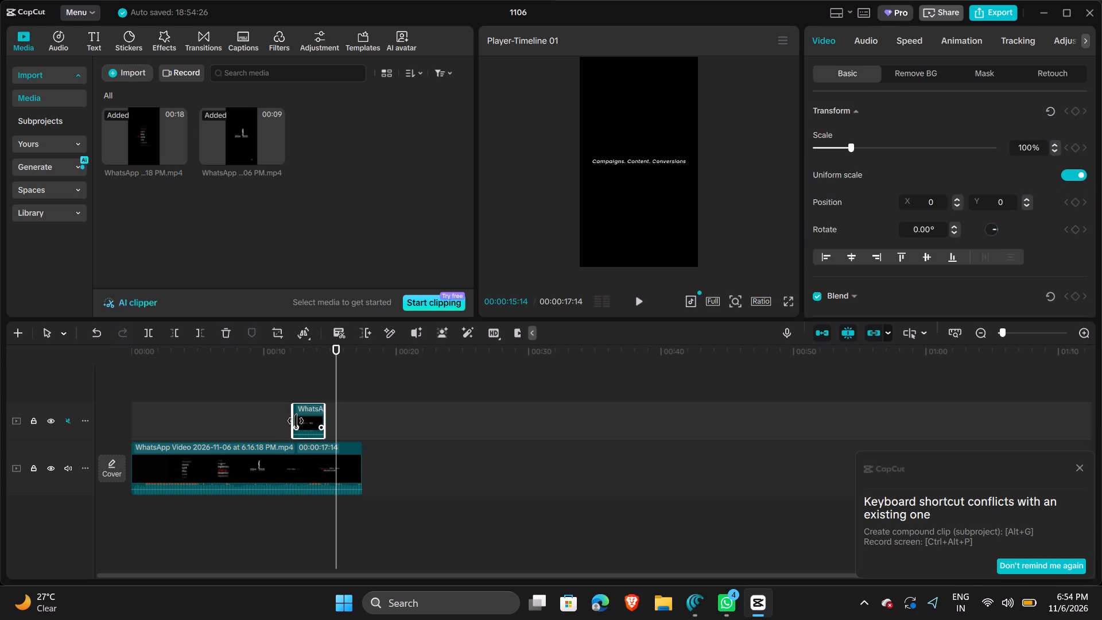
left_click_drag(296, 421, 303, 423)
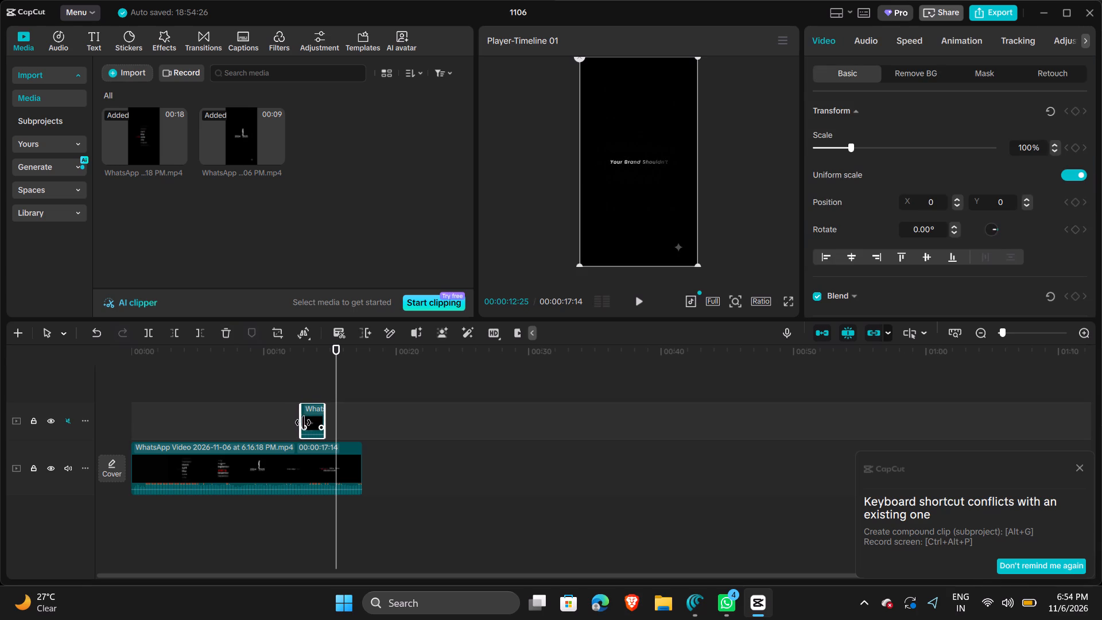
left_click_drag(303, 423, 310, 424)
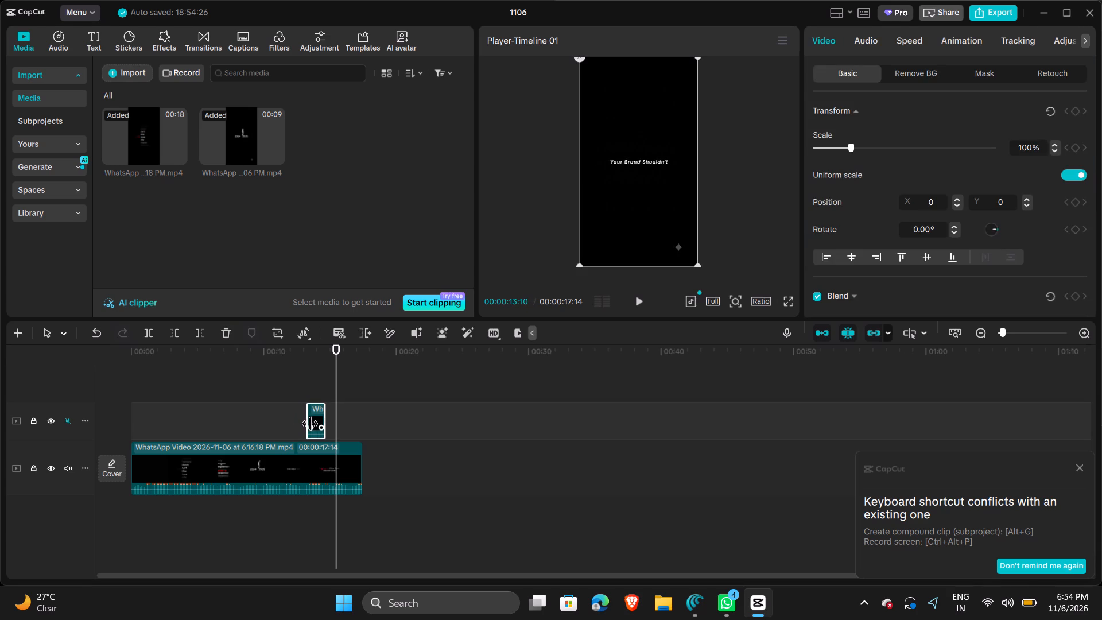
left_click_drag(310, 424, 321, 425)
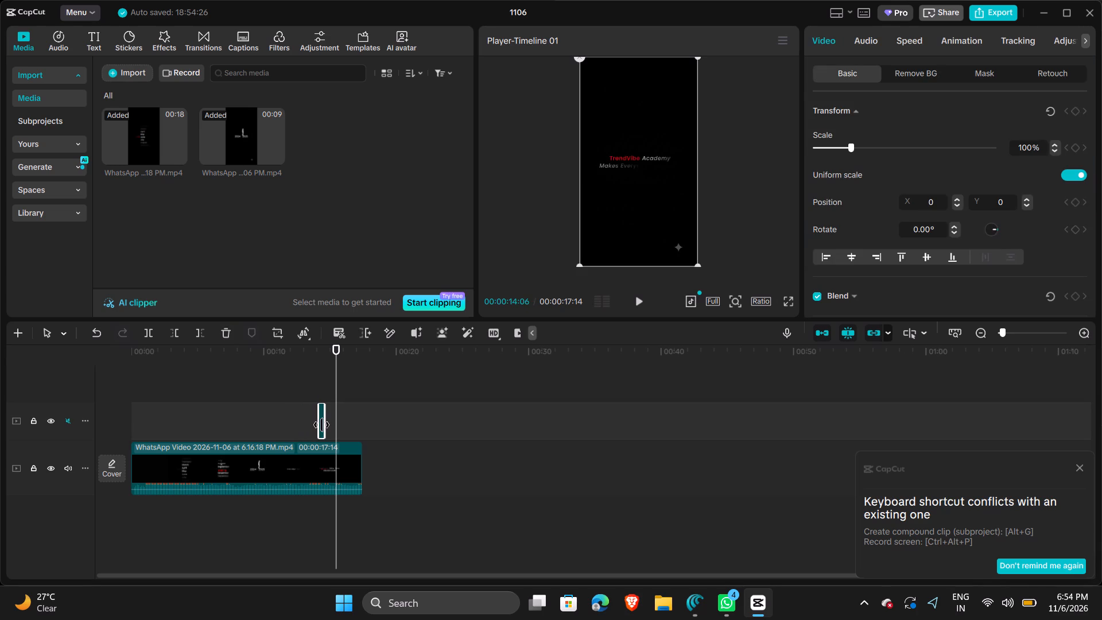
left_click_drag(321, 425, 320, 426)
left_click_drag(320, 426, 319, 428)
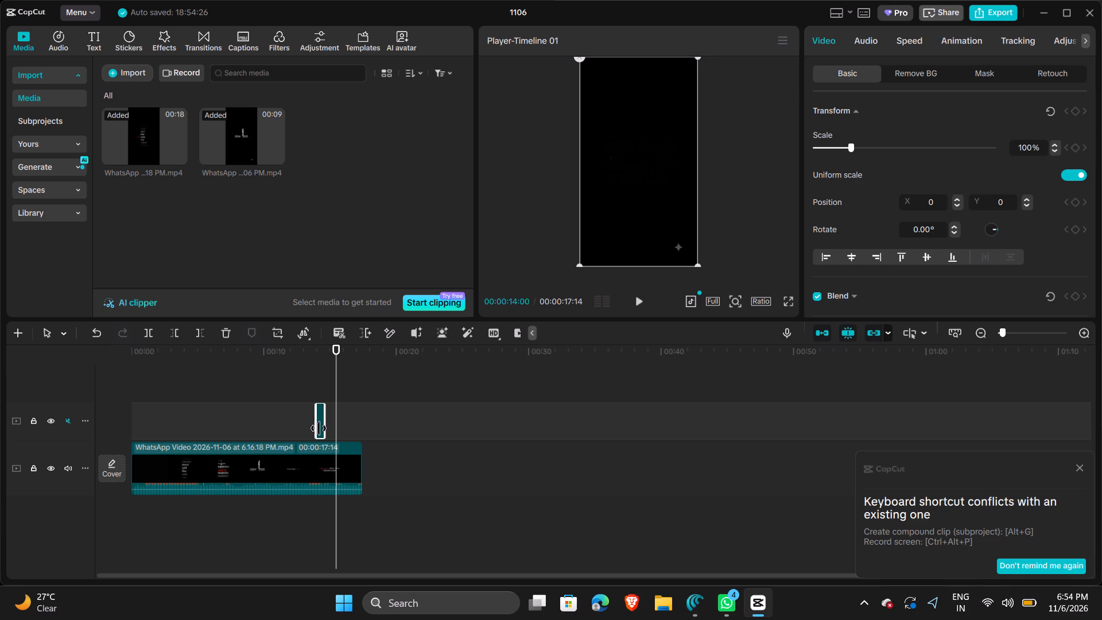
left_click_drag(319, 428, 319, 429)
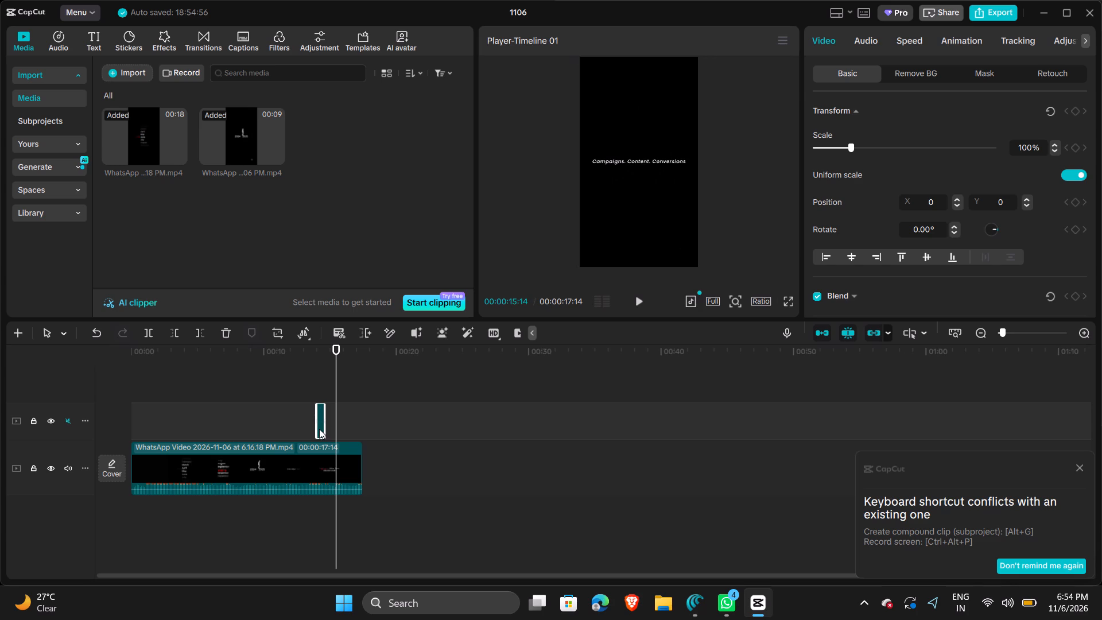
left_click(319, 429)
Slow the trimmed overlay clip to 0.73x speed and play back that section.
left_click(874, 40)
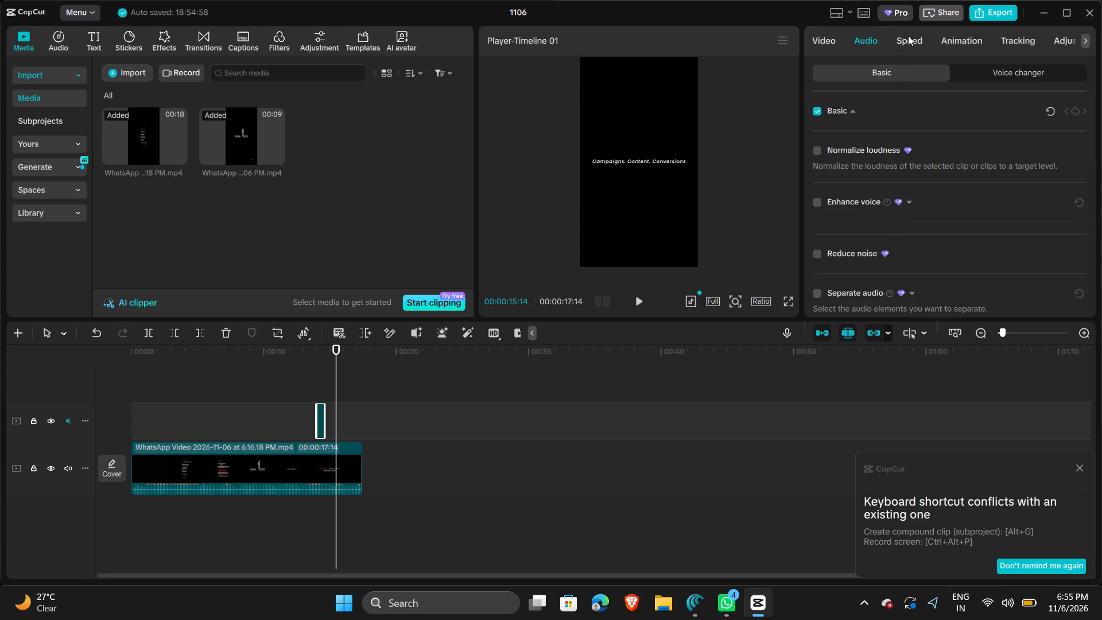
left_click(904, 45)
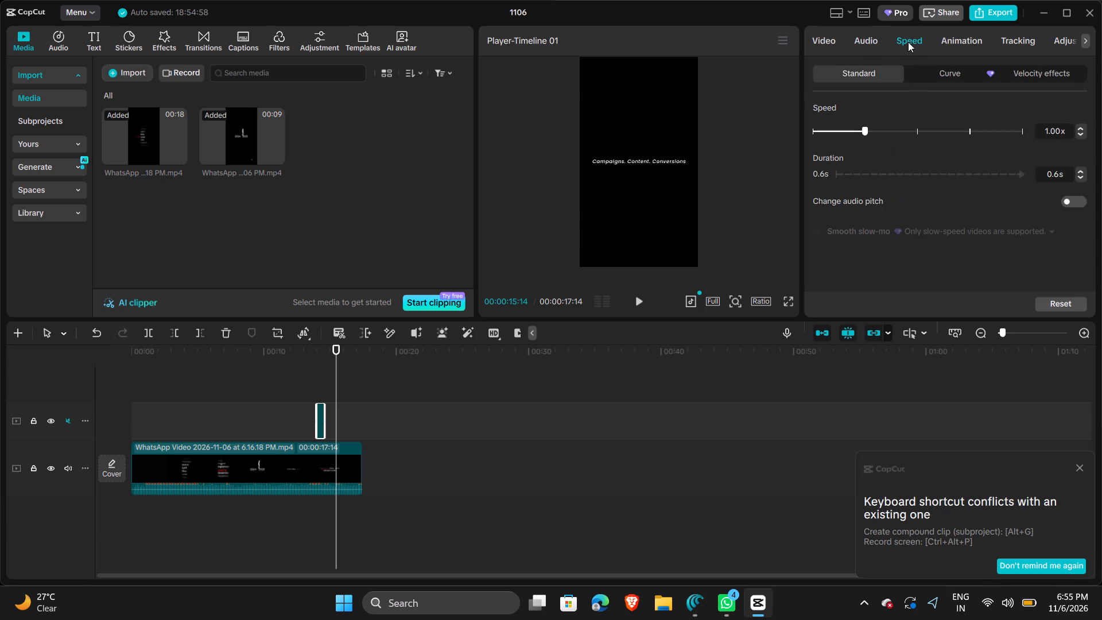
left_click(849, 134)
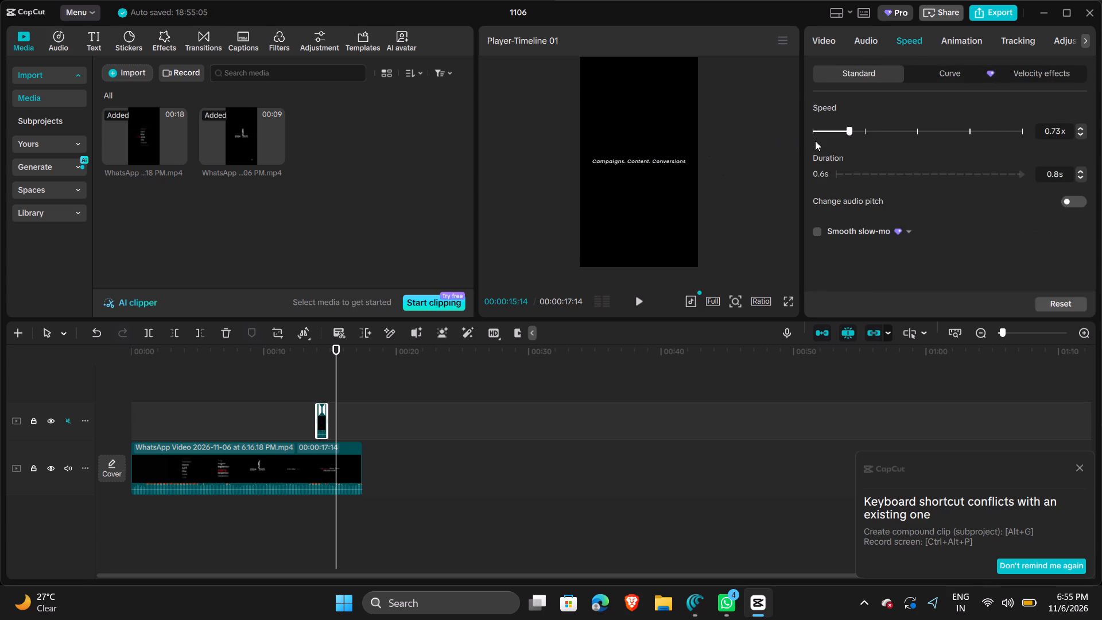
left_click(282, 376)
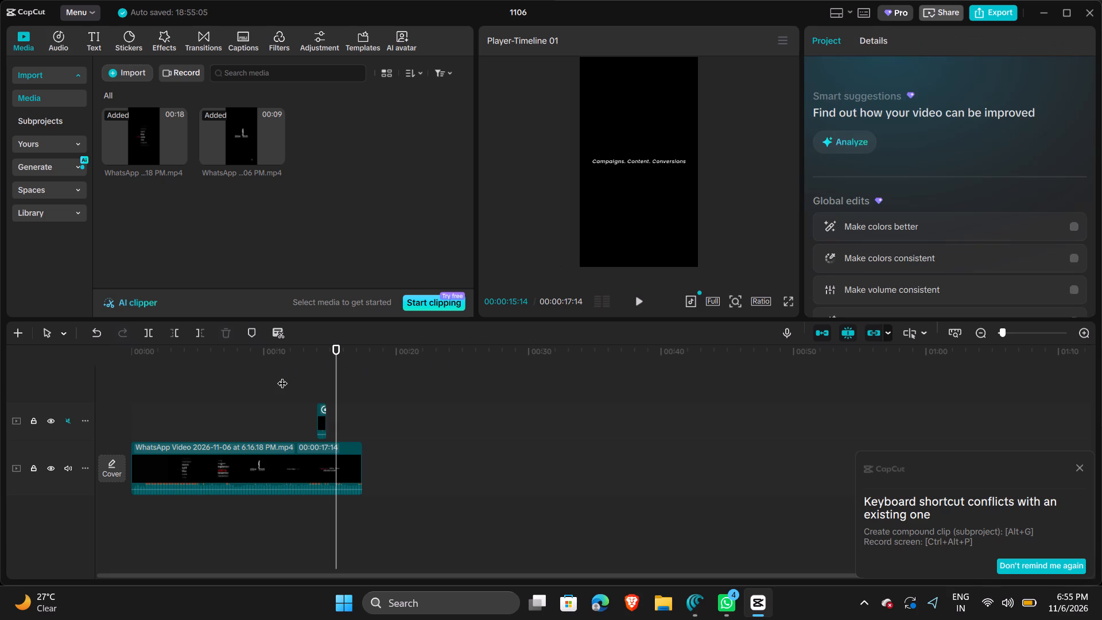
key("space")
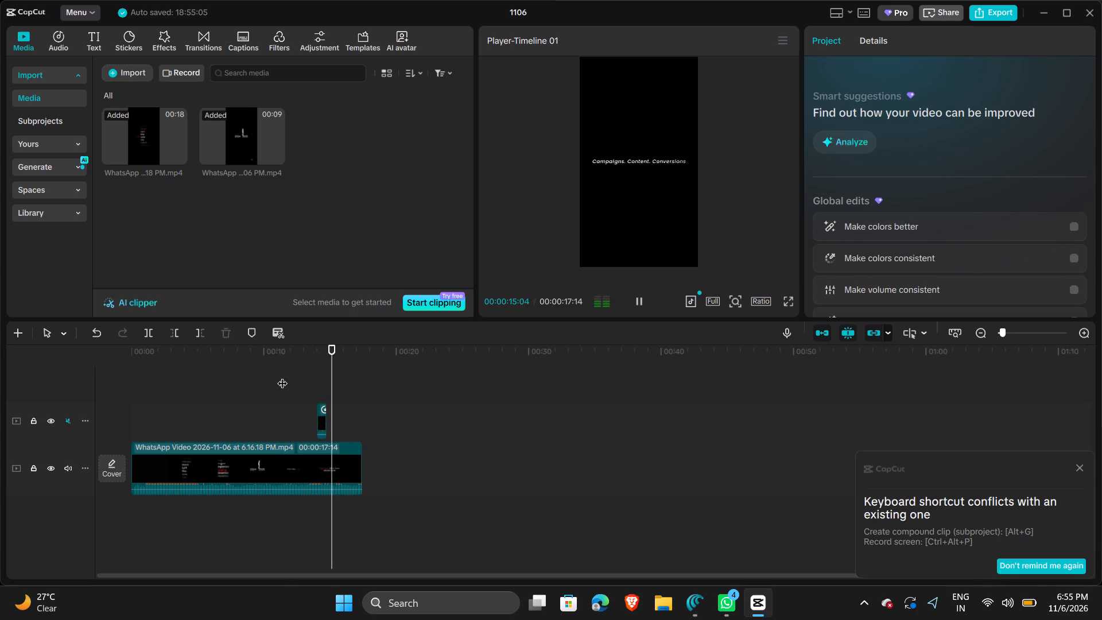
key("space")
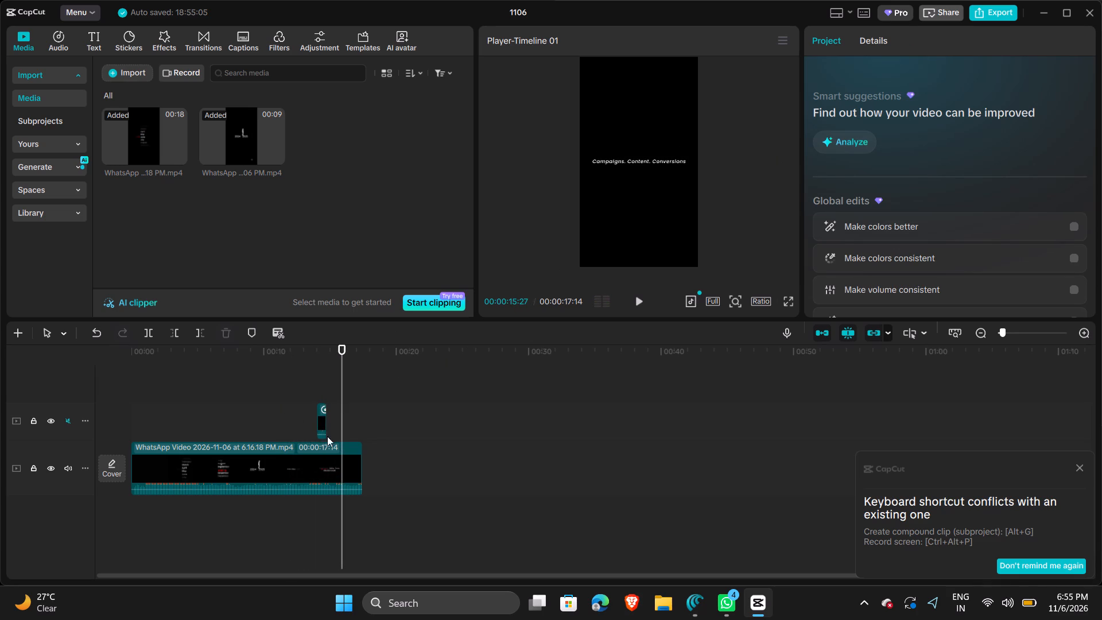
Move the slowed overlay clip earlier on its track so it covers the main video at about 00:00:13:15, and preview it.
left_click(309, 462)
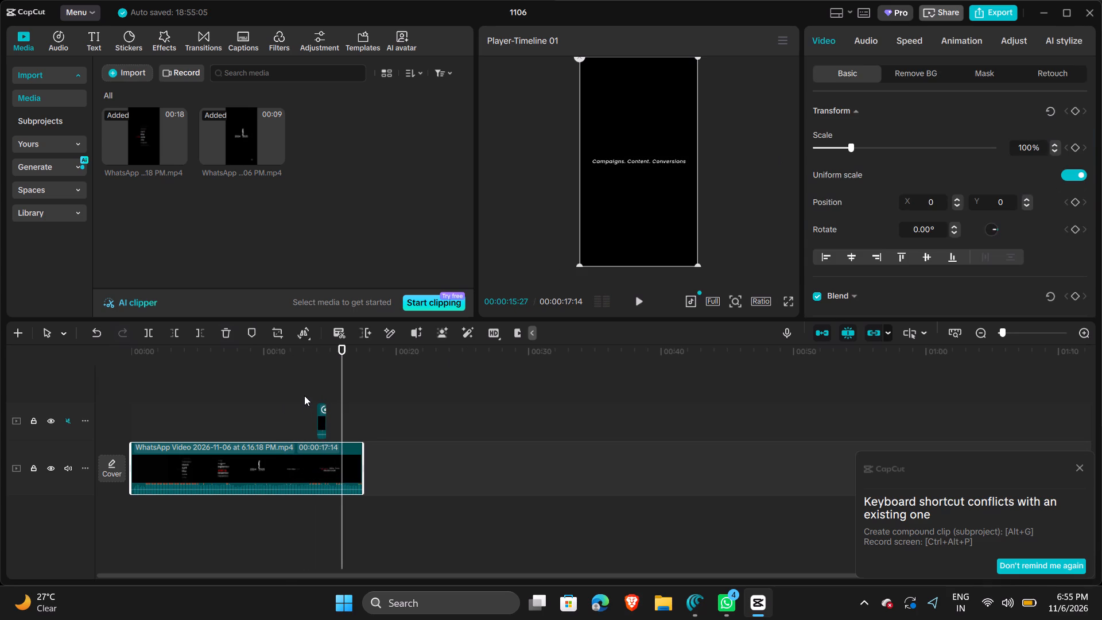
left_click(304, 396)
key("space")
key("space")
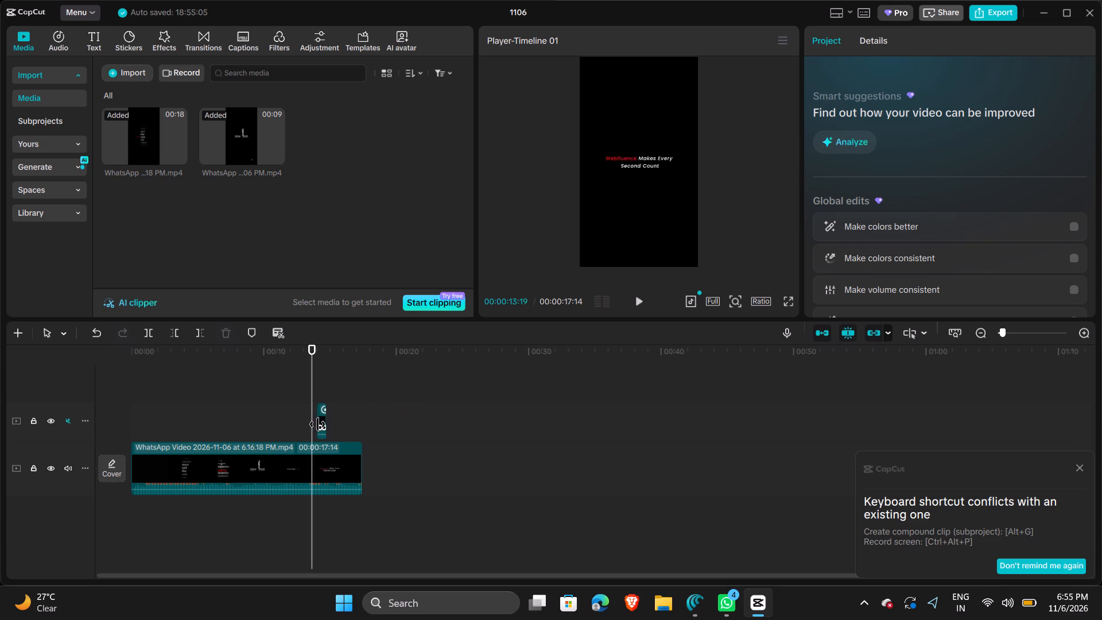
left_click_drag(324, 419, 312, 424)
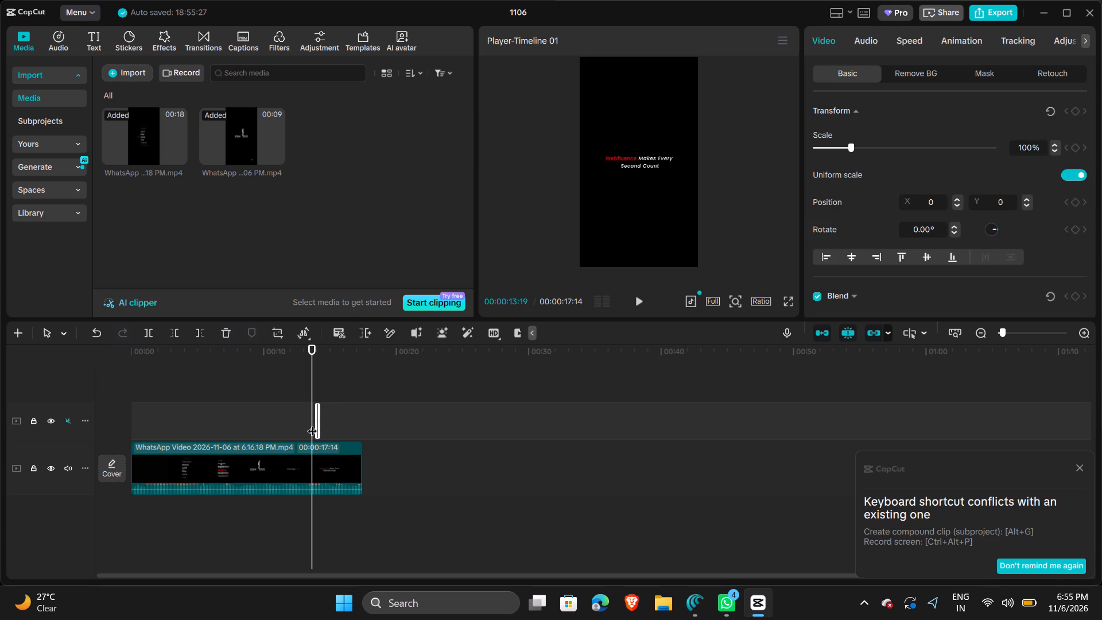
key("ctrl+z")
left_click(348, 425)
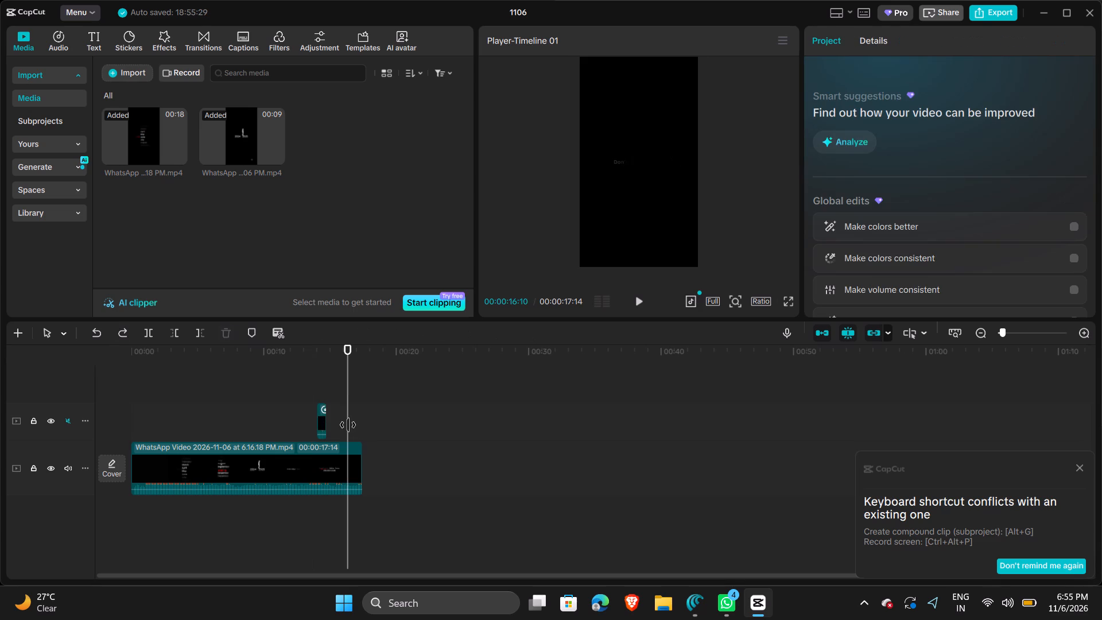
left_click_drag(321, 420, 311, 422)
left_click(272, 410)
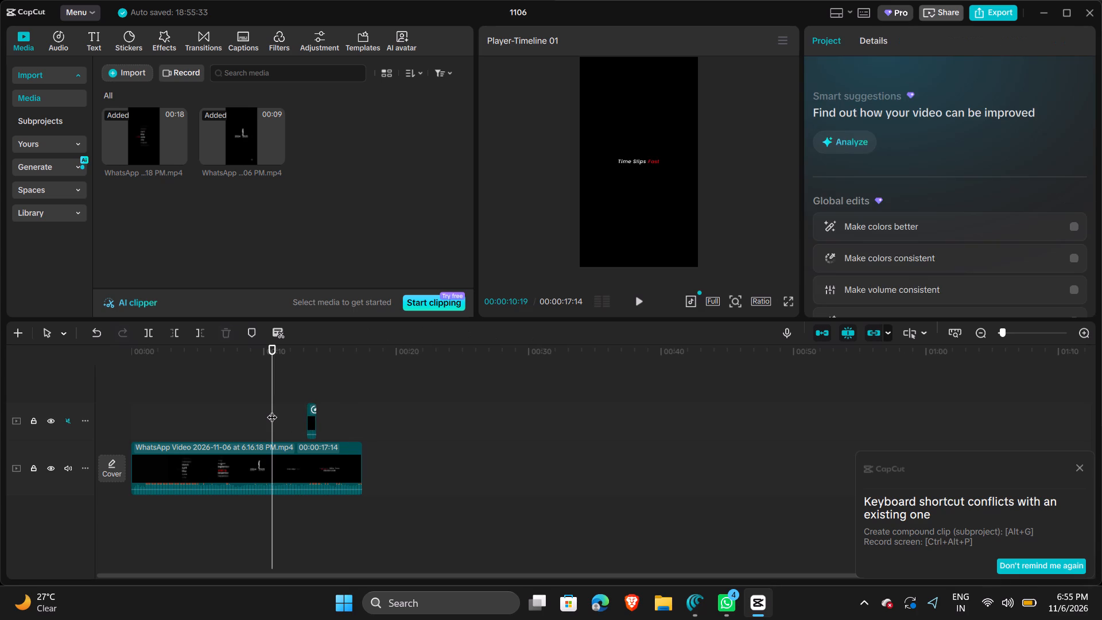
key("space")
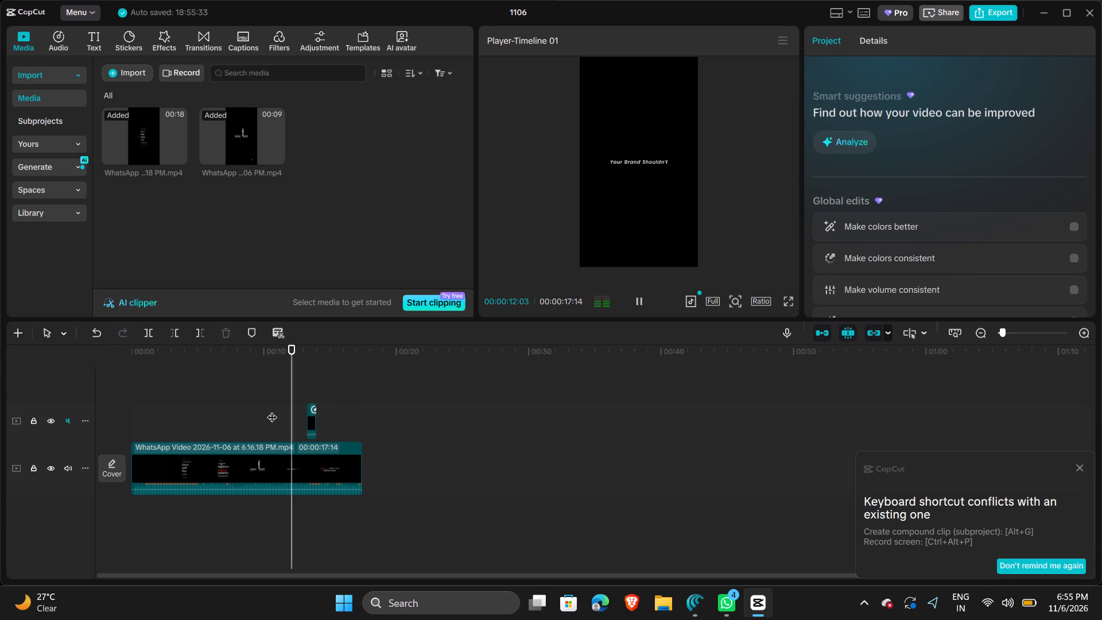
key("space")
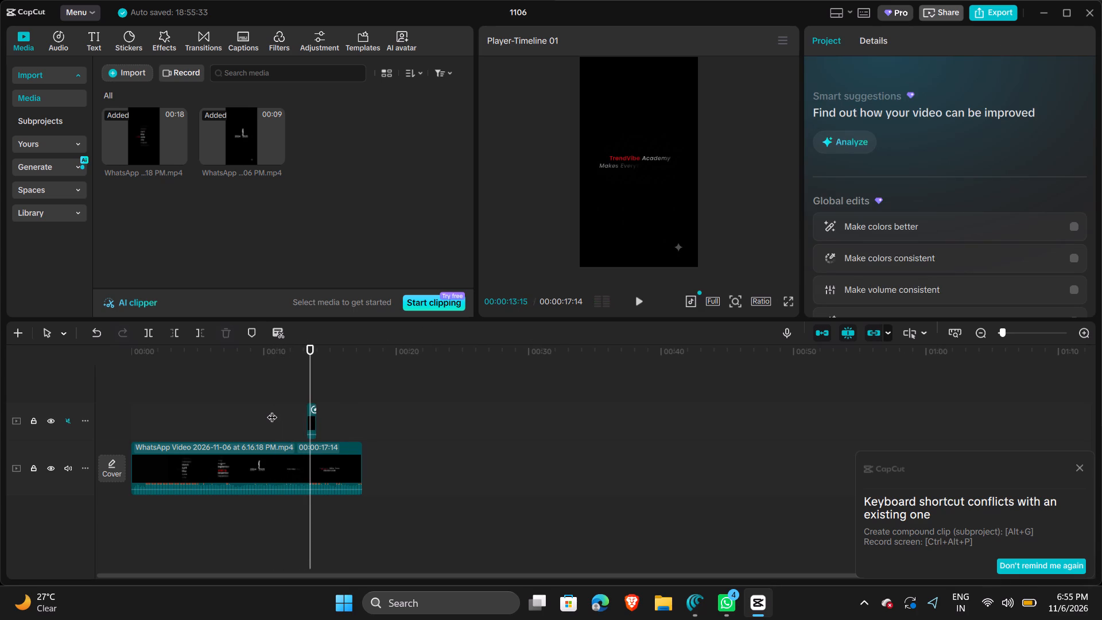
Enlarge the overlay clip to 133% with uniform scale.
left_click(311, 421)
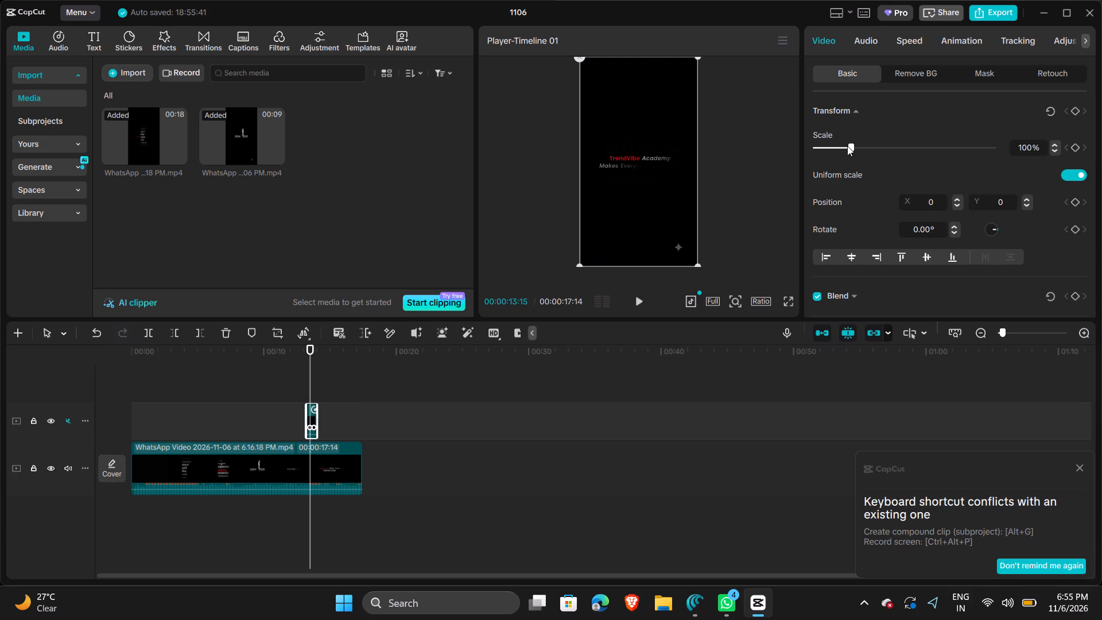
left_click_drag(847, 146, 845, 146)
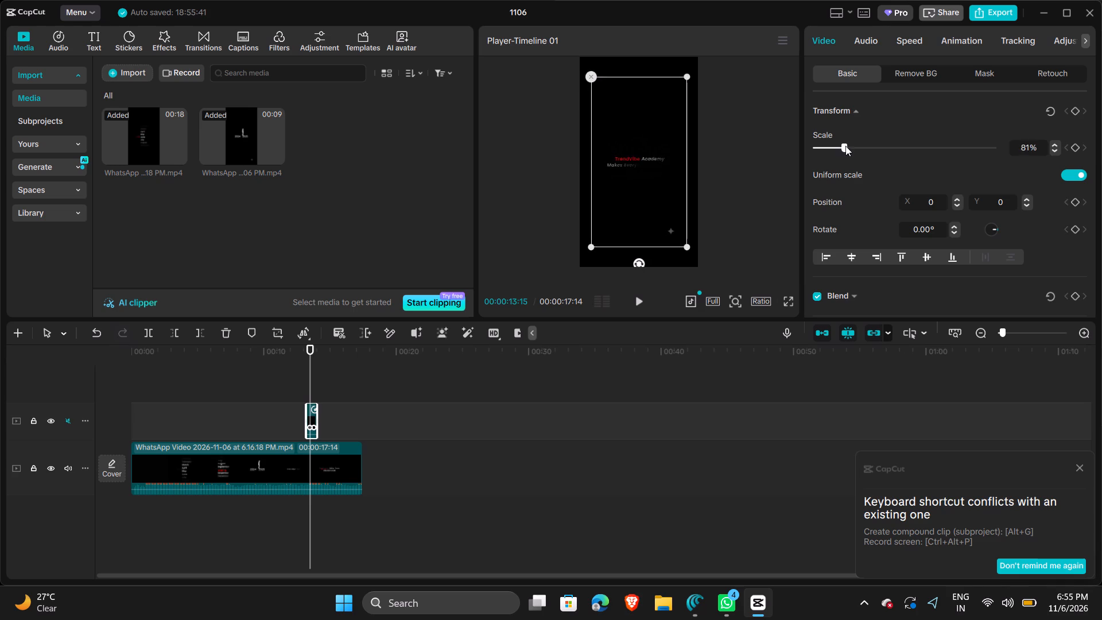
left_click_drag(845, 146, 863, 158)
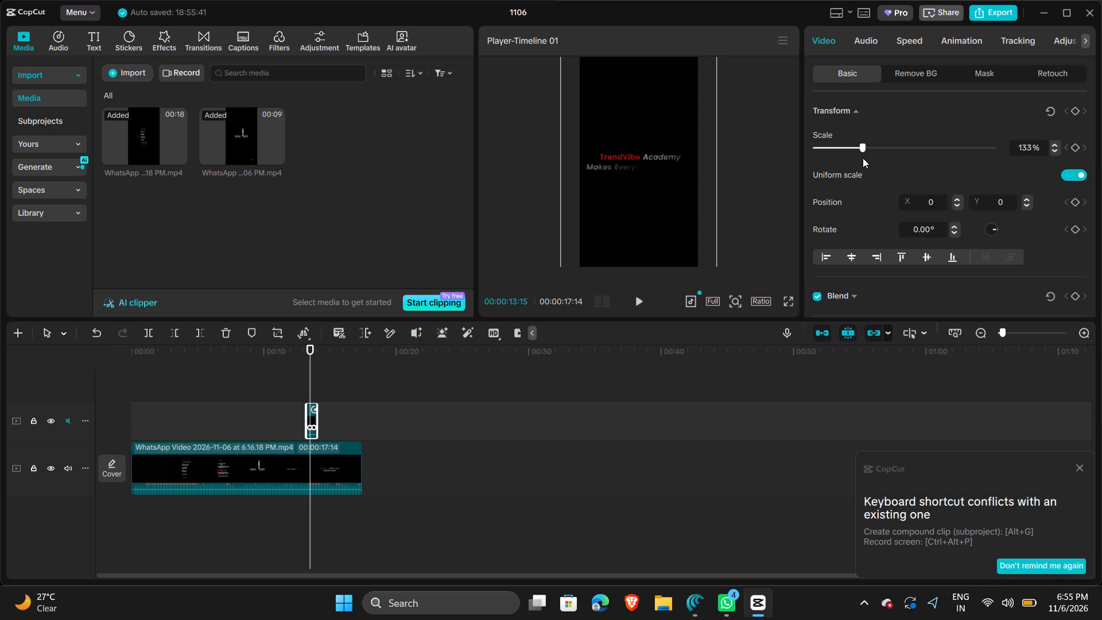
left_click_drag(863, 158, 863, 159)
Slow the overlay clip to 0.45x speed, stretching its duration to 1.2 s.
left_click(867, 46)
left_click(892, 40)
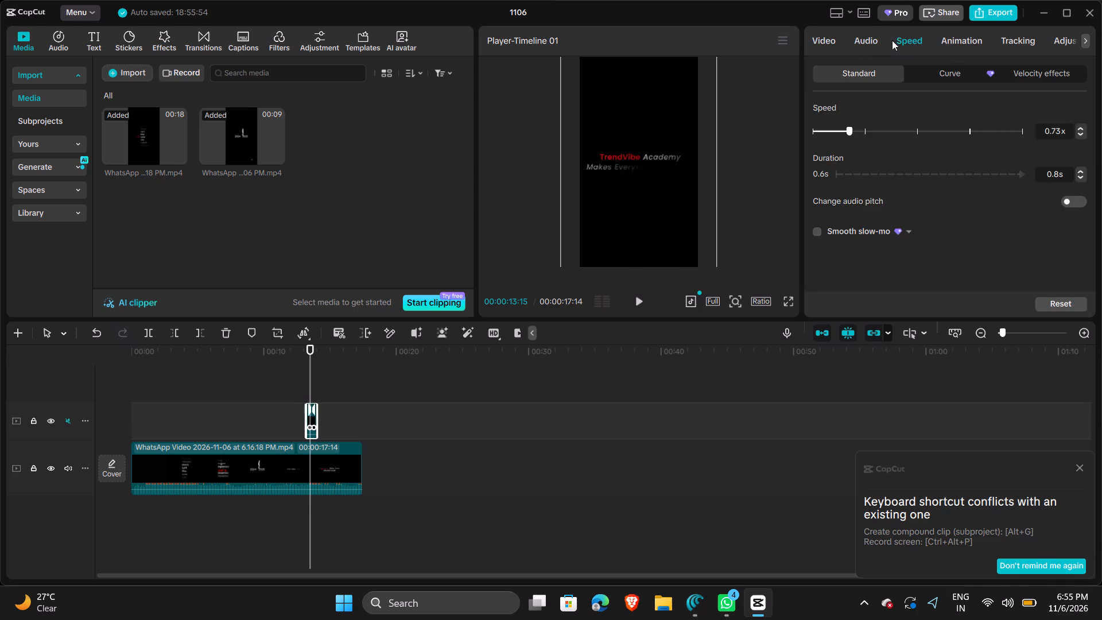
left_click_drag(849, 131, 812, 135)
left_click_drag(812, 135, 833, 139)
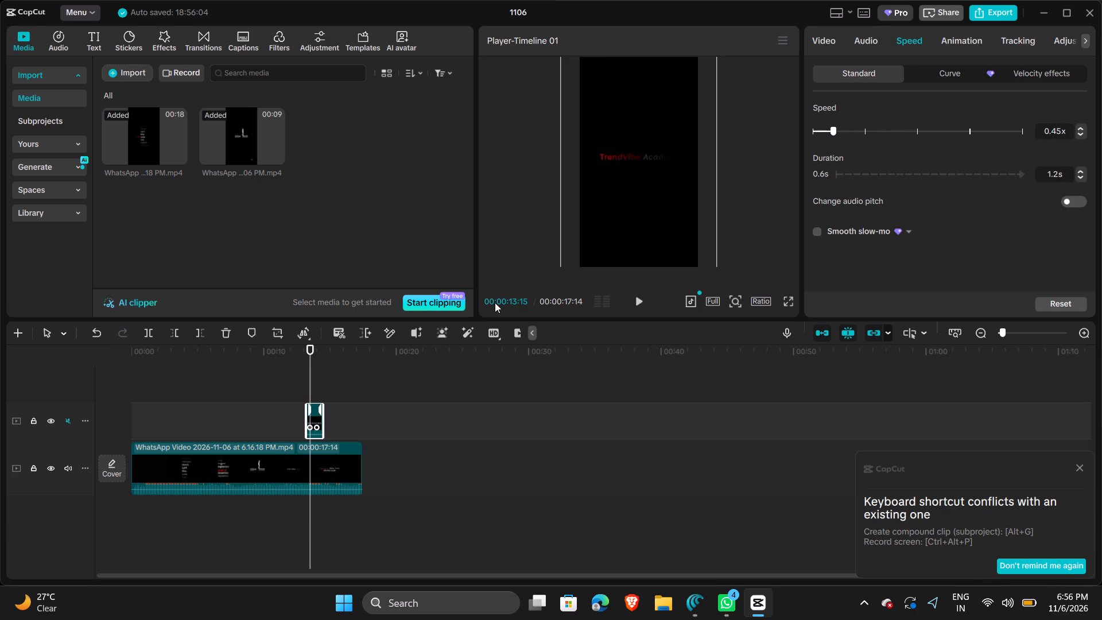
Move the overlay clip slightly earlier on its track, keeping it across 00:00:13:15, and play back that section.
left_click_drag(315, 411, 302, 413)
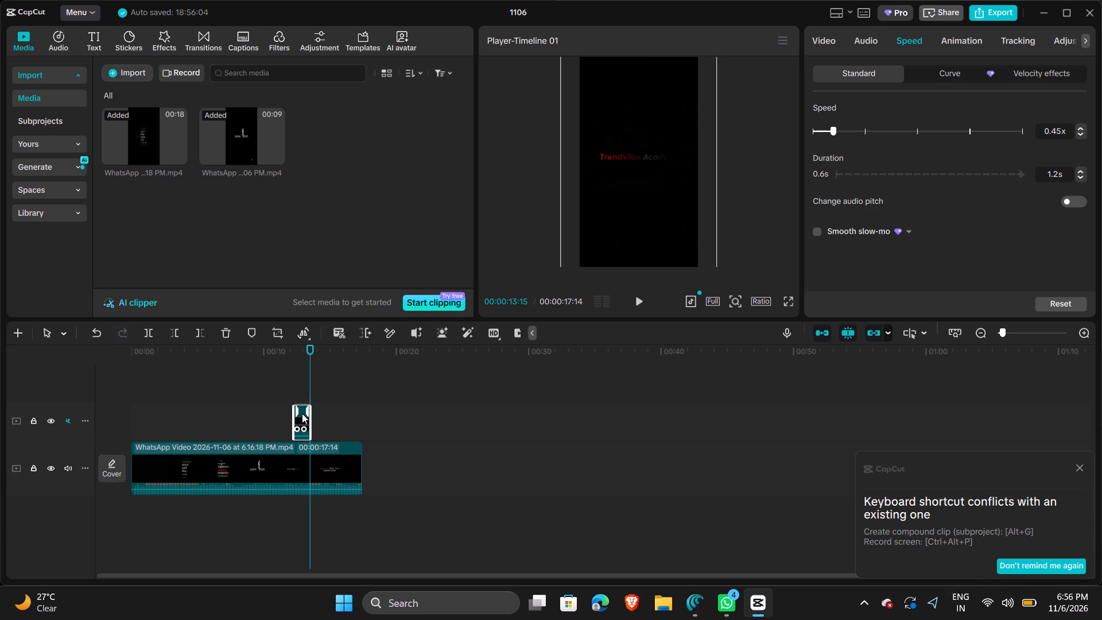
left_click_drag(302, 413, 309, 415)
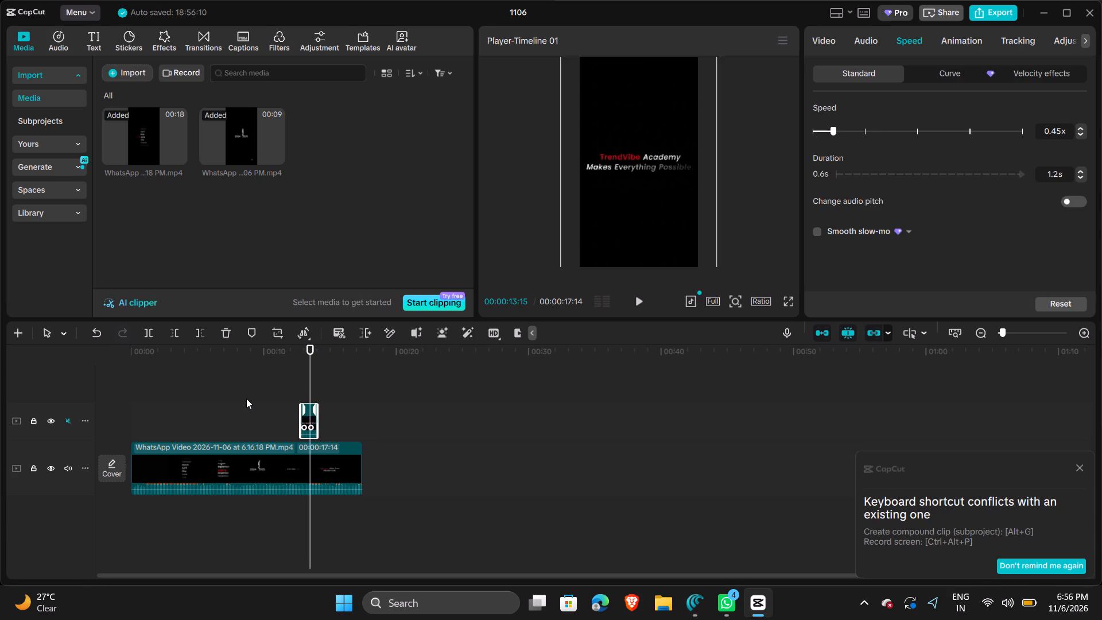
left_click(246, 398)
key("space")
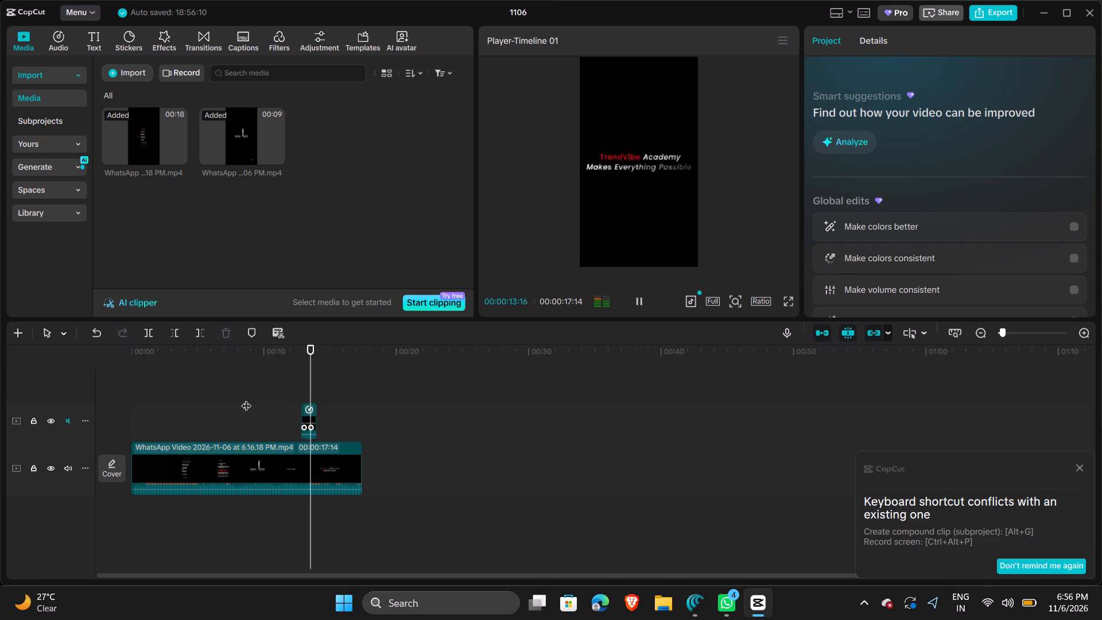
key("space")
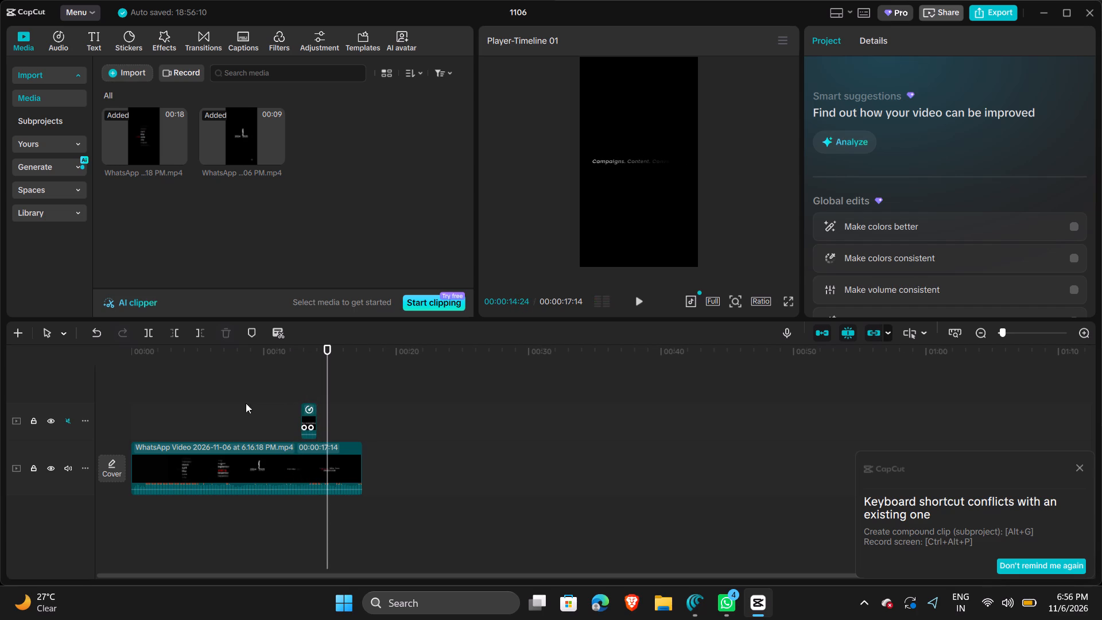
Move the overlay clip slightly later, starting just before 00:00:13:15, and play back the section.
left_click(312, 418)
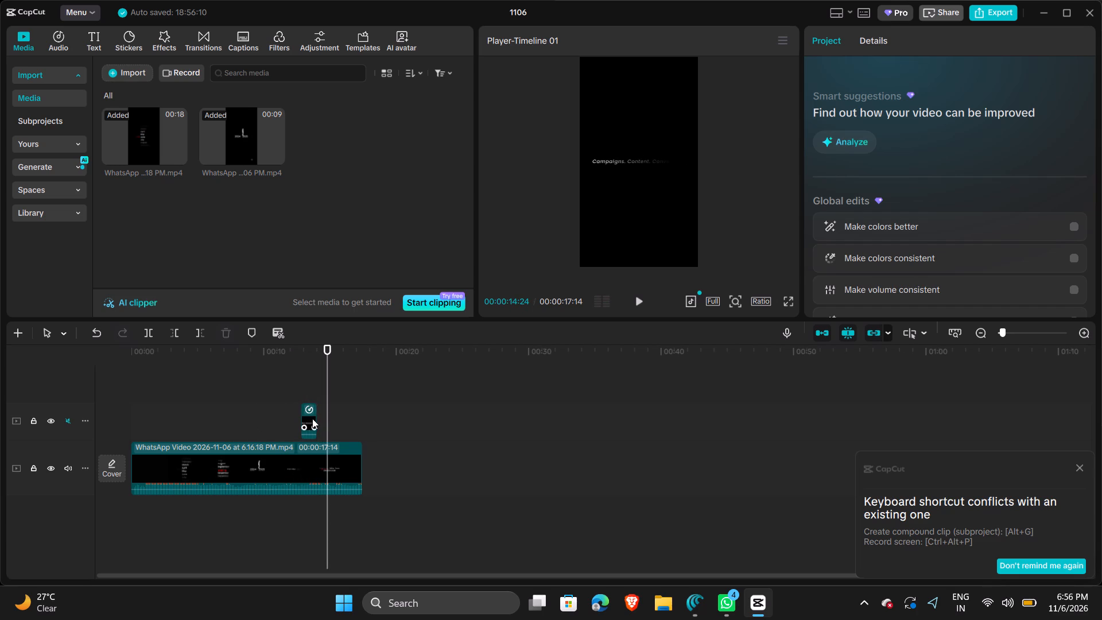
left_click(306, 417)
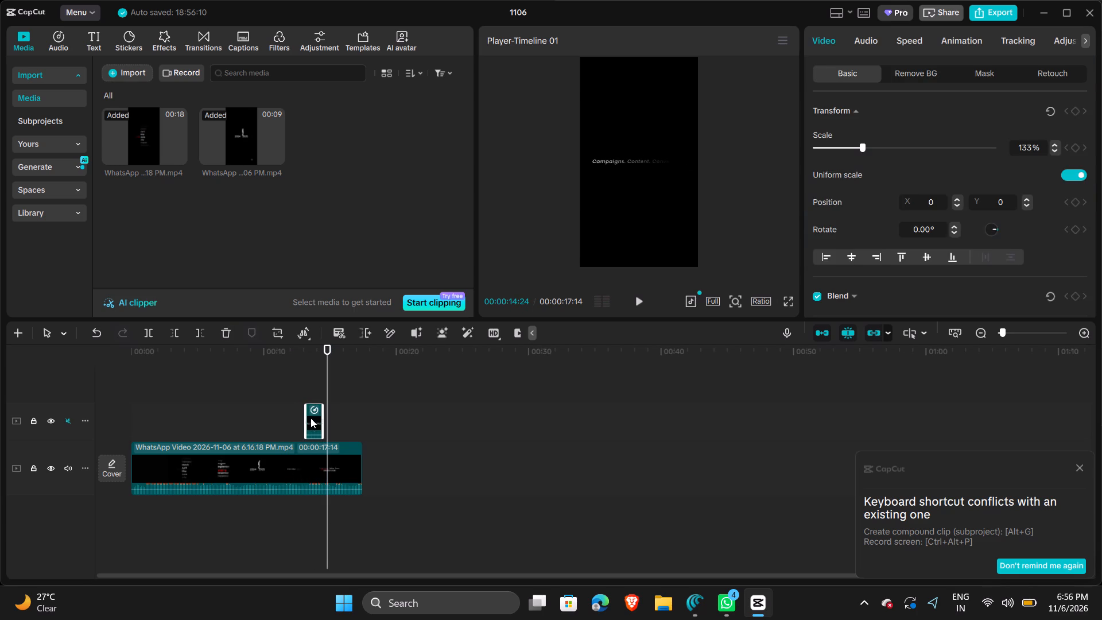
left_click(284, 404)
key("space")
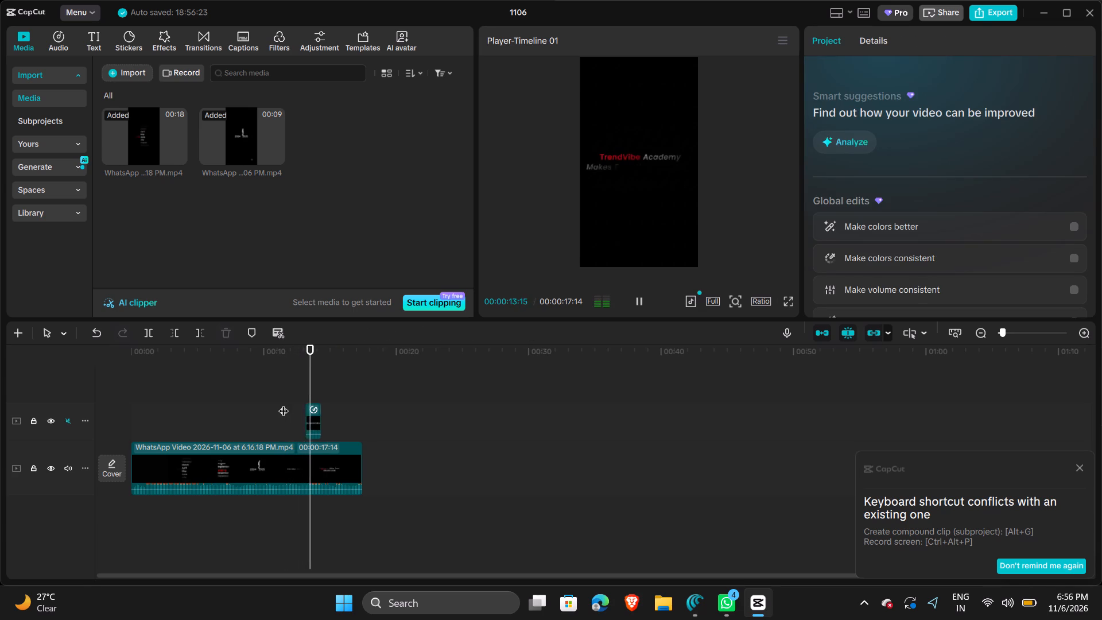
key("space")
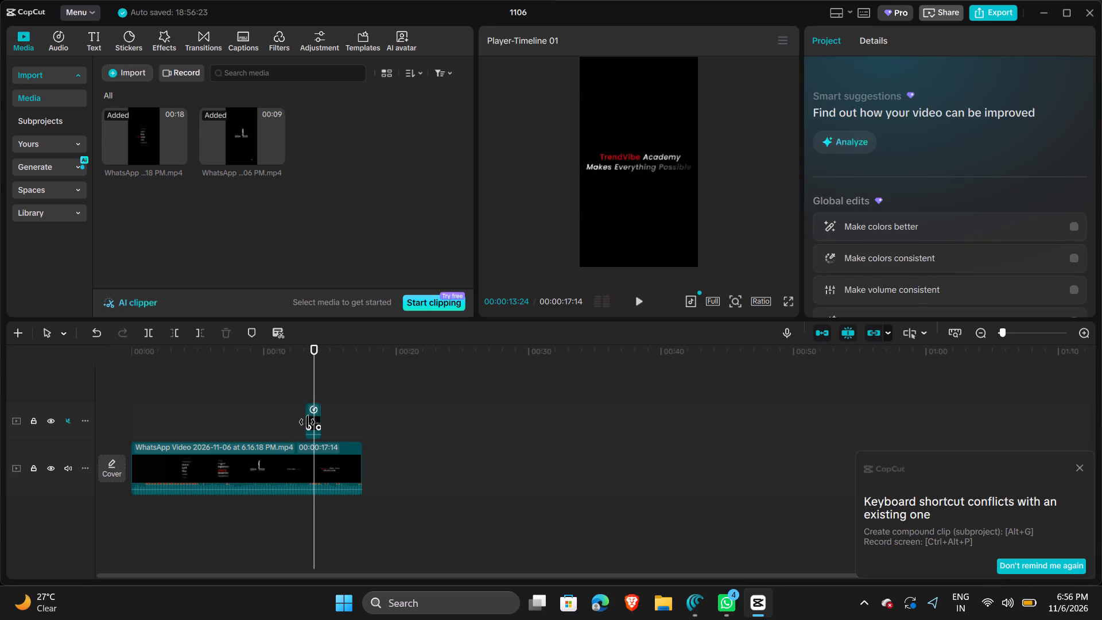
Nudge the overlay clip slightly earlier so it starts at about 00:00:13:00, and preview the section.
left_click(313, 421)
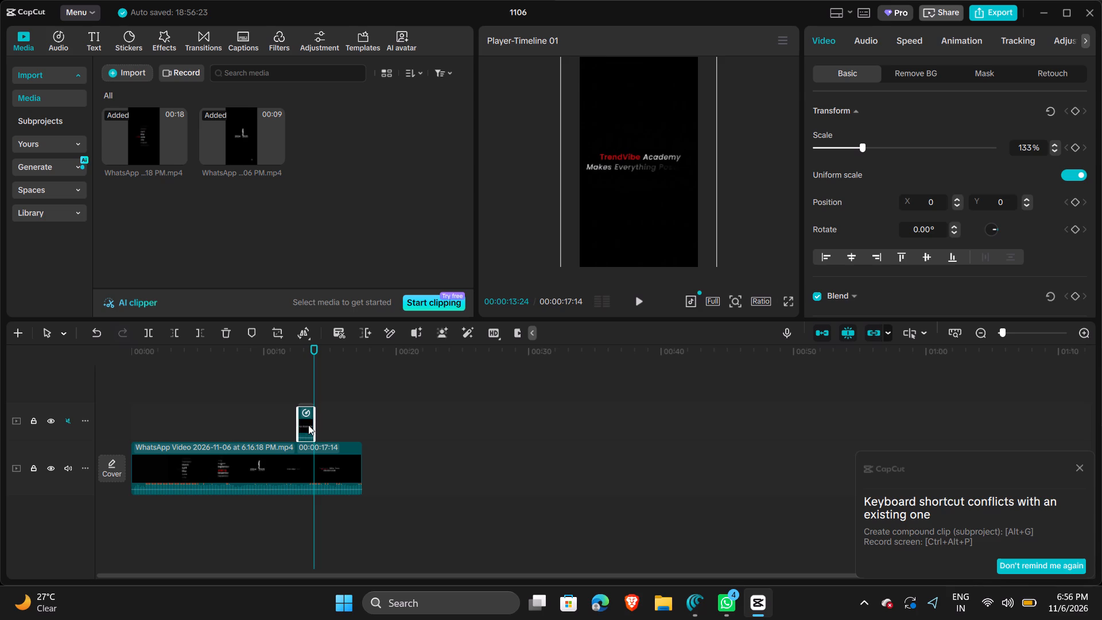
left_click(293, 421)
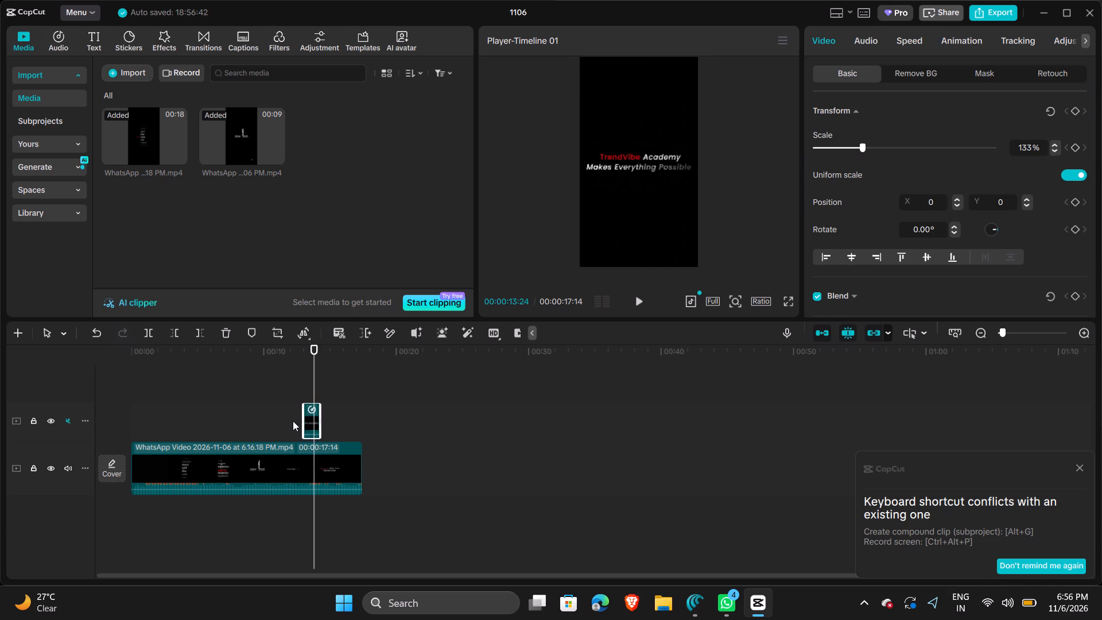
key("space")
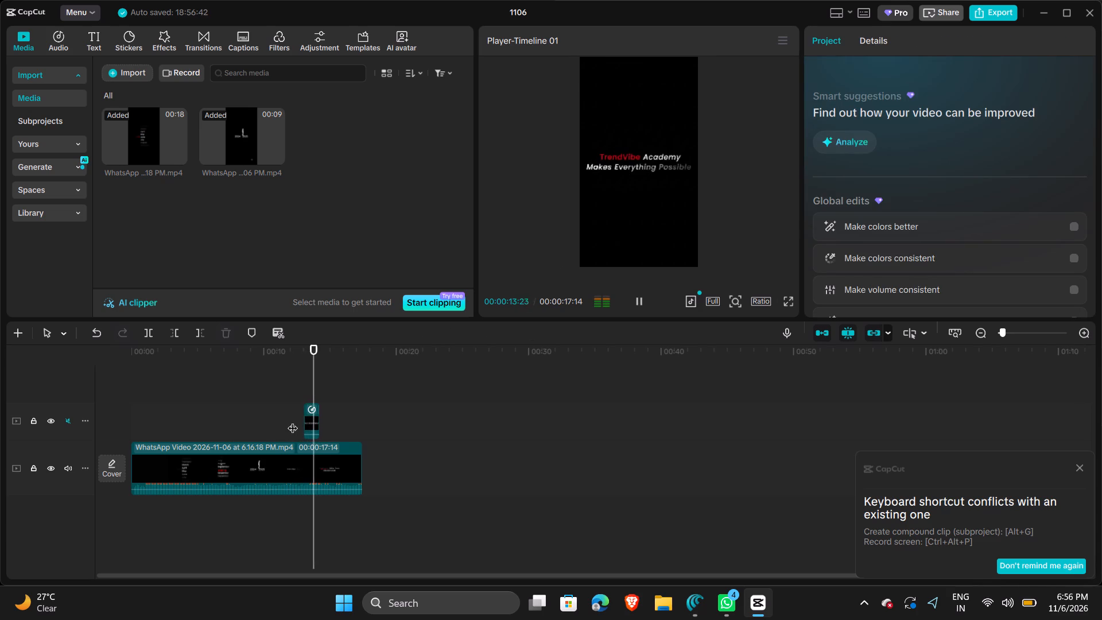
key("space")
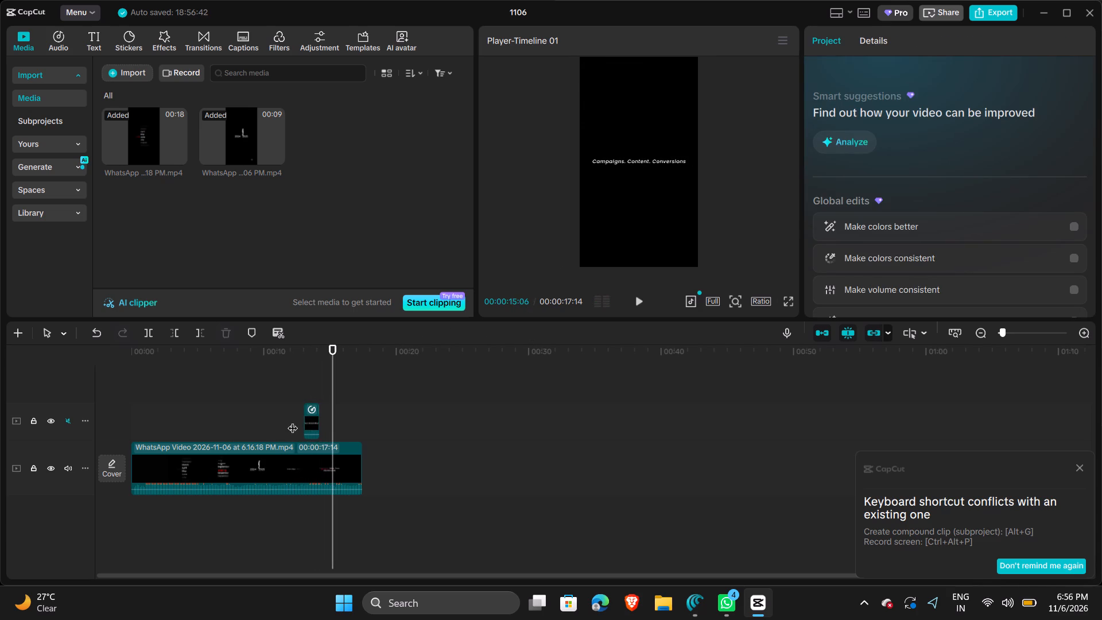
Slow the overlay clip to 0.10x speed, extending its duration to 5.4 s.
left_click(306, 417)
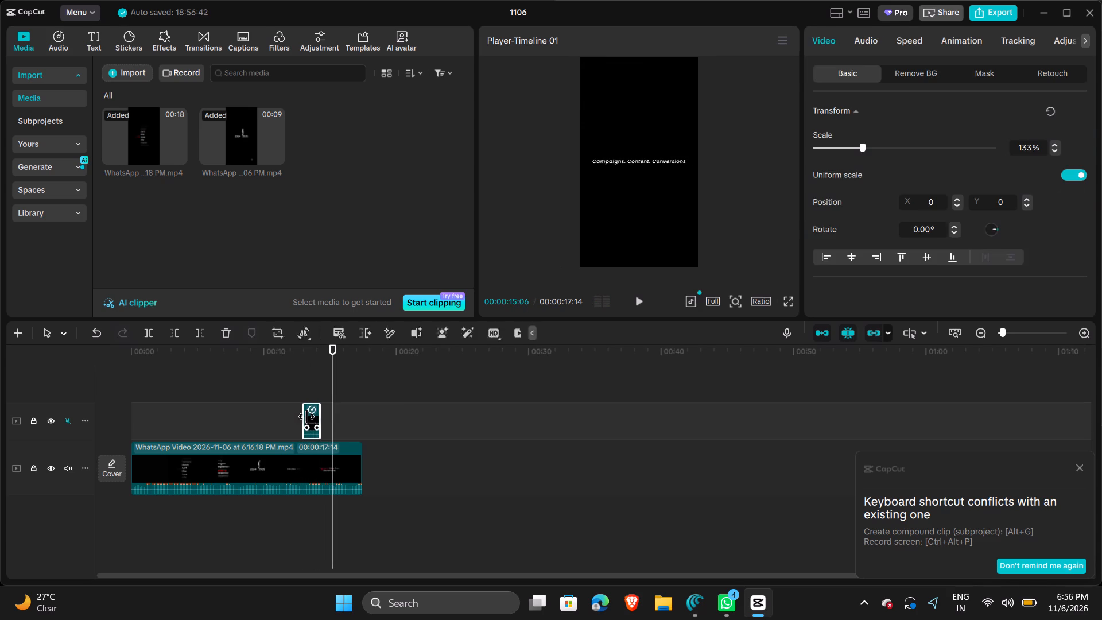
left_click(916, 44)
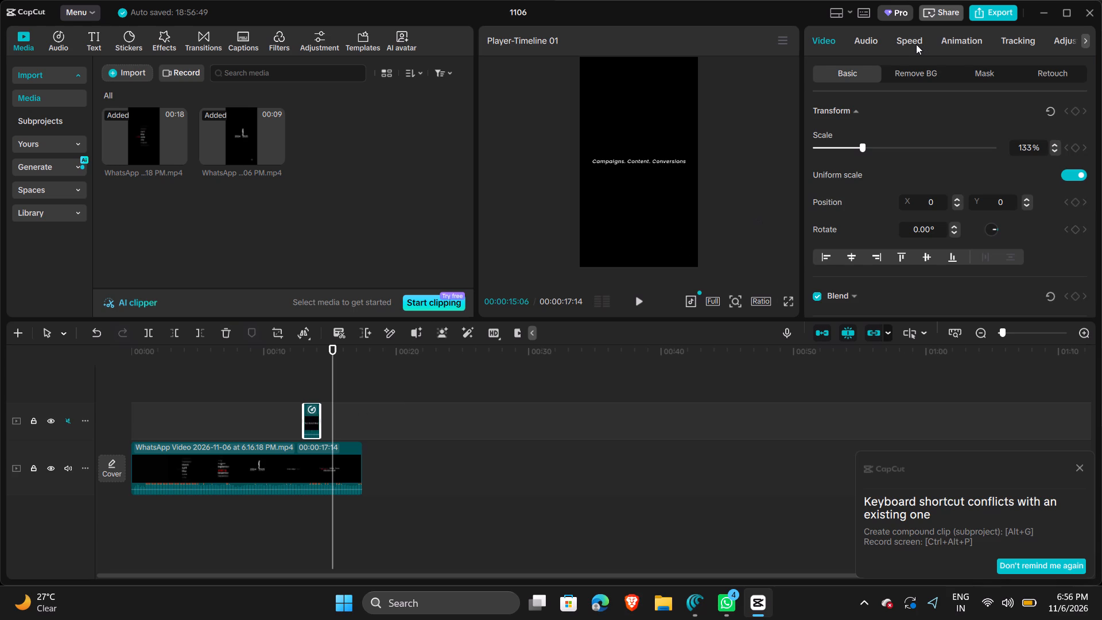
left_click_drag(833, 133, 796, 141)
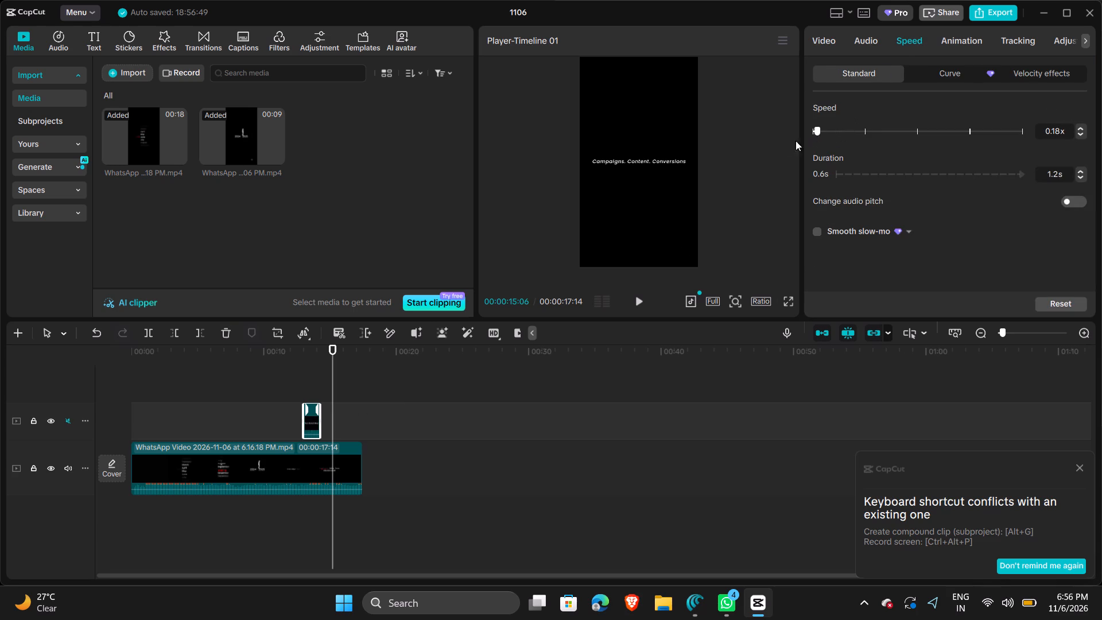
left_click_drag(796, 141, 782, 143)
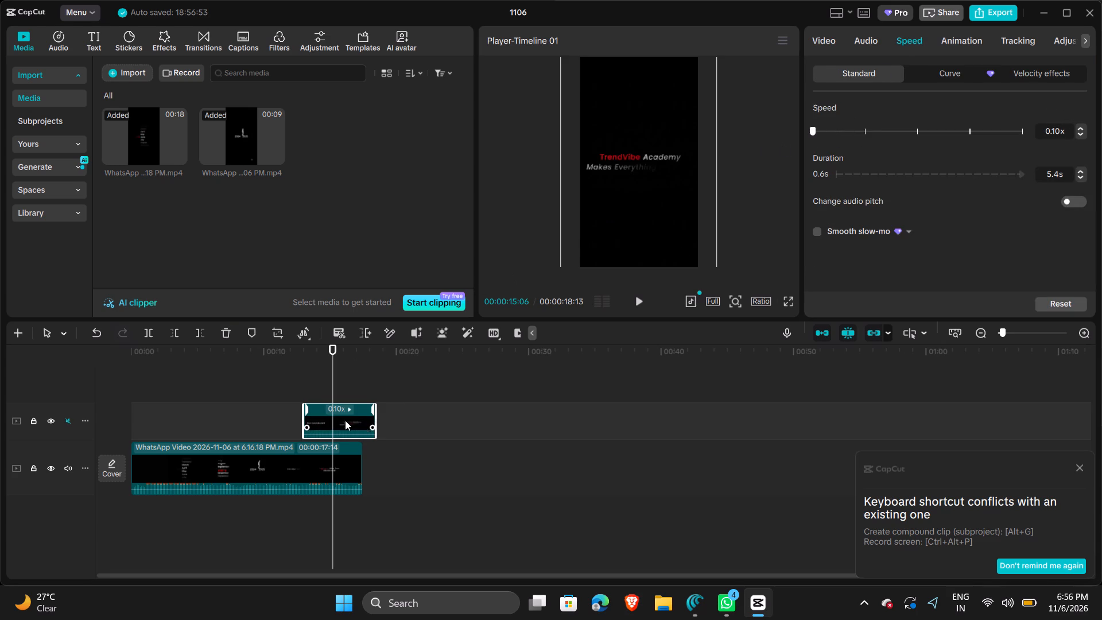
Trim the end of the overlay clip back to the playhead at 00:00:15:06, keeping its first 2.2 s.
left_click_drag(374, 420, 346, 422)
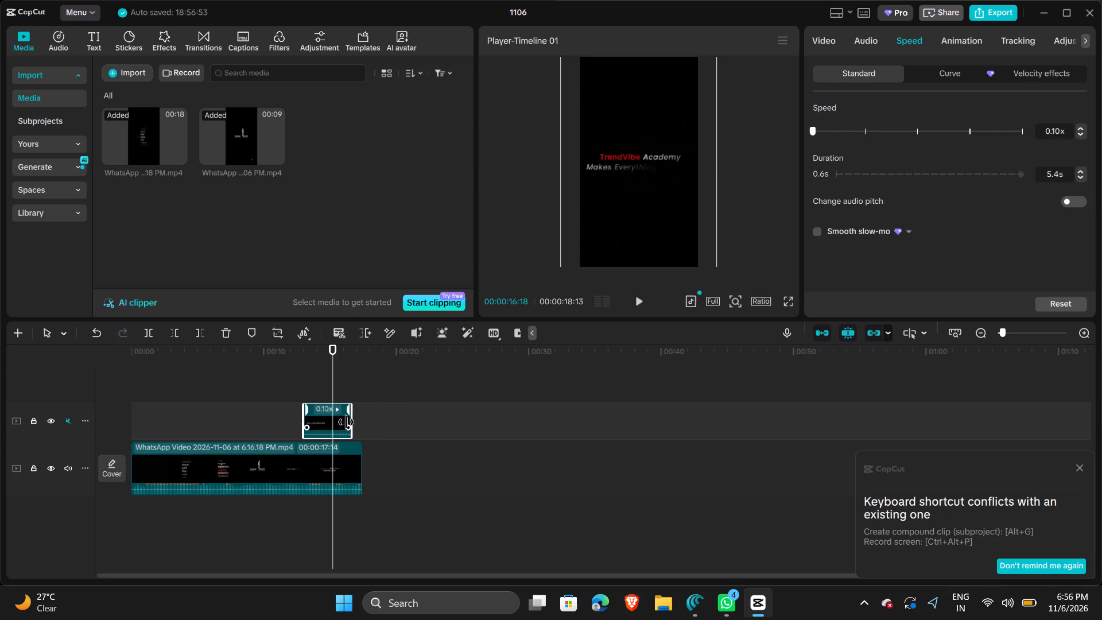
left_click_drag(346, 422, 332, 426)
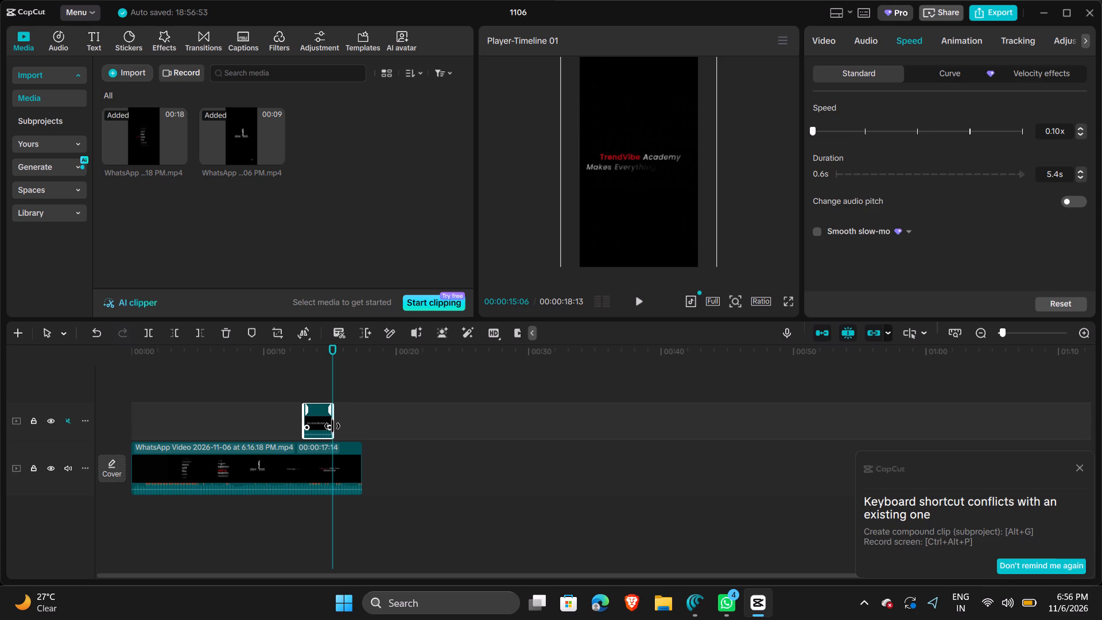
left_click_drag(332, 426, 331, 426)
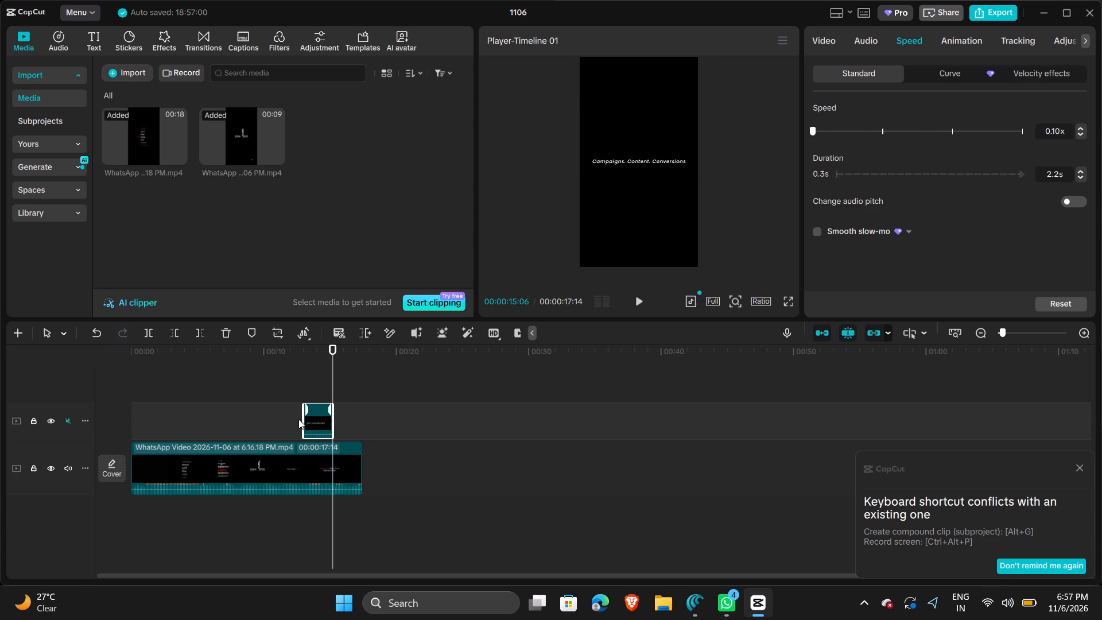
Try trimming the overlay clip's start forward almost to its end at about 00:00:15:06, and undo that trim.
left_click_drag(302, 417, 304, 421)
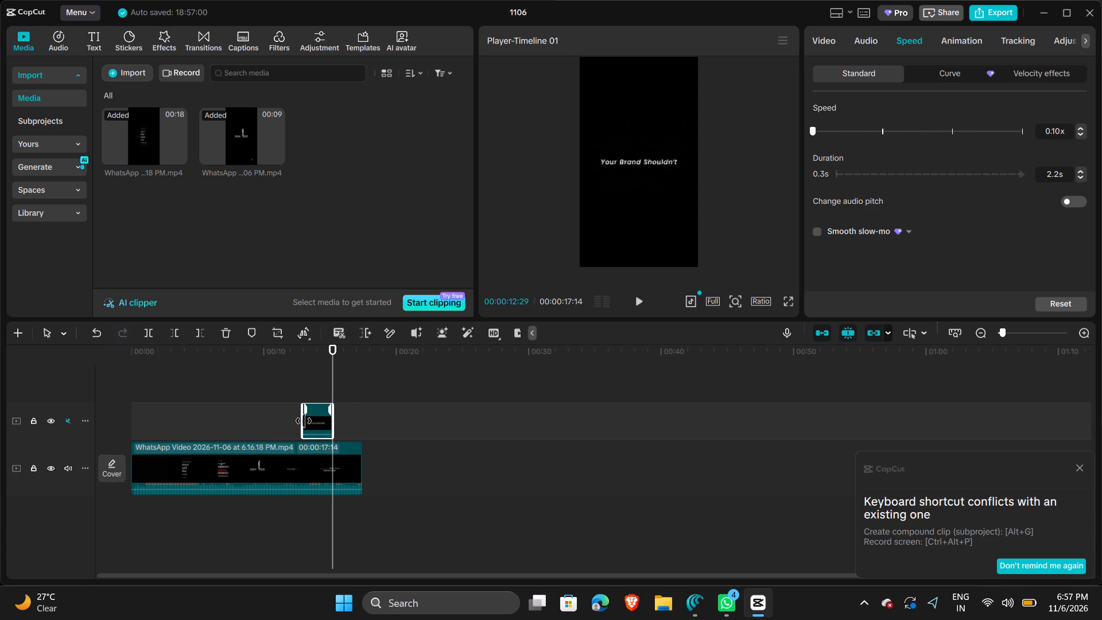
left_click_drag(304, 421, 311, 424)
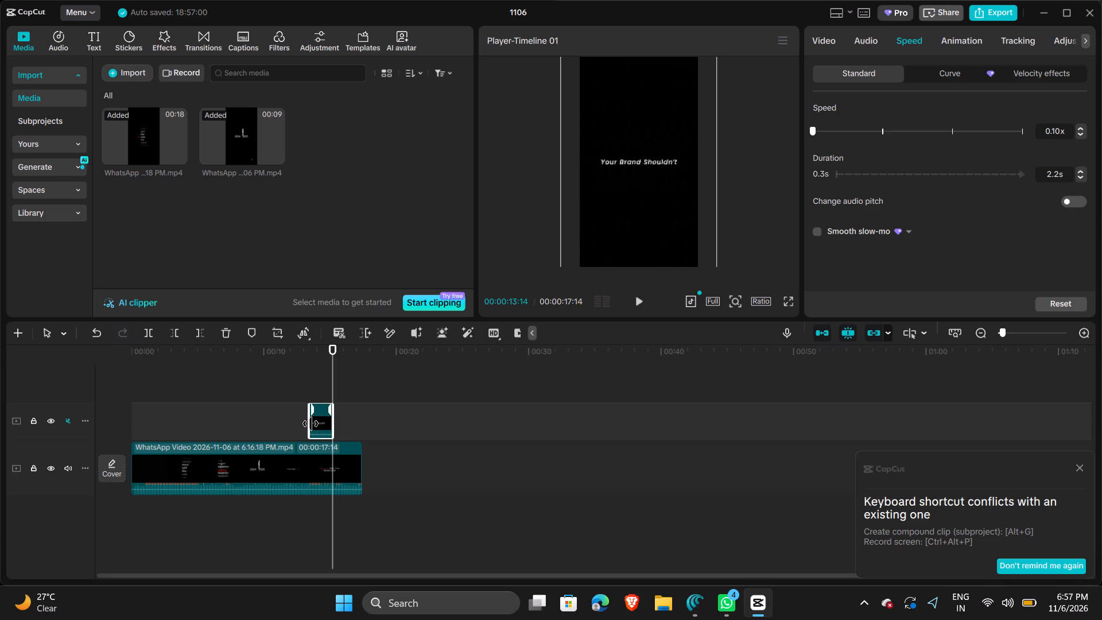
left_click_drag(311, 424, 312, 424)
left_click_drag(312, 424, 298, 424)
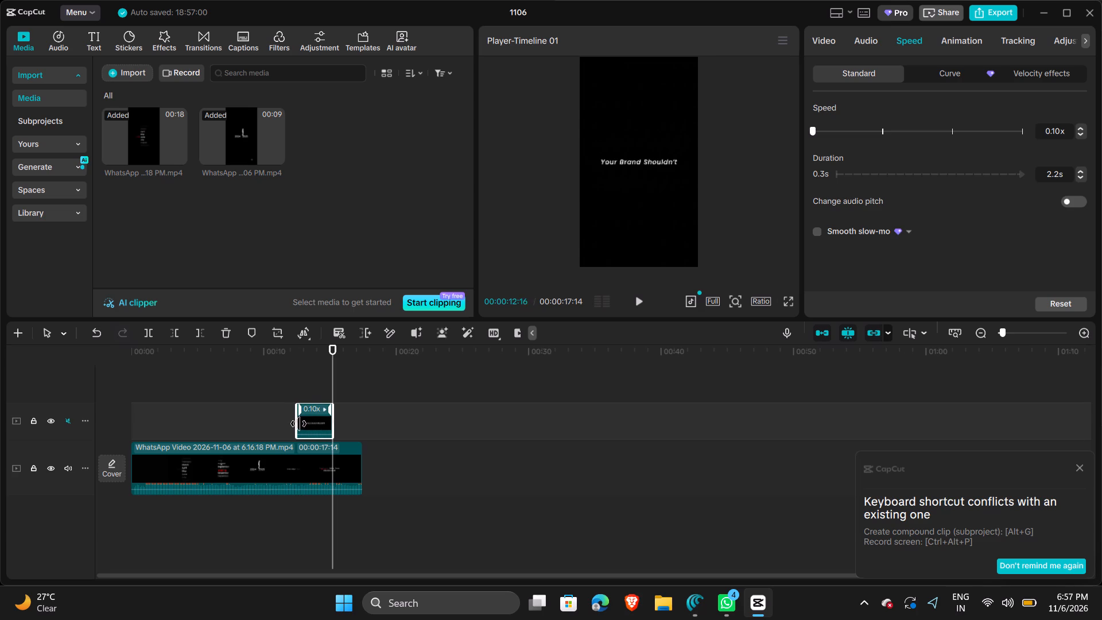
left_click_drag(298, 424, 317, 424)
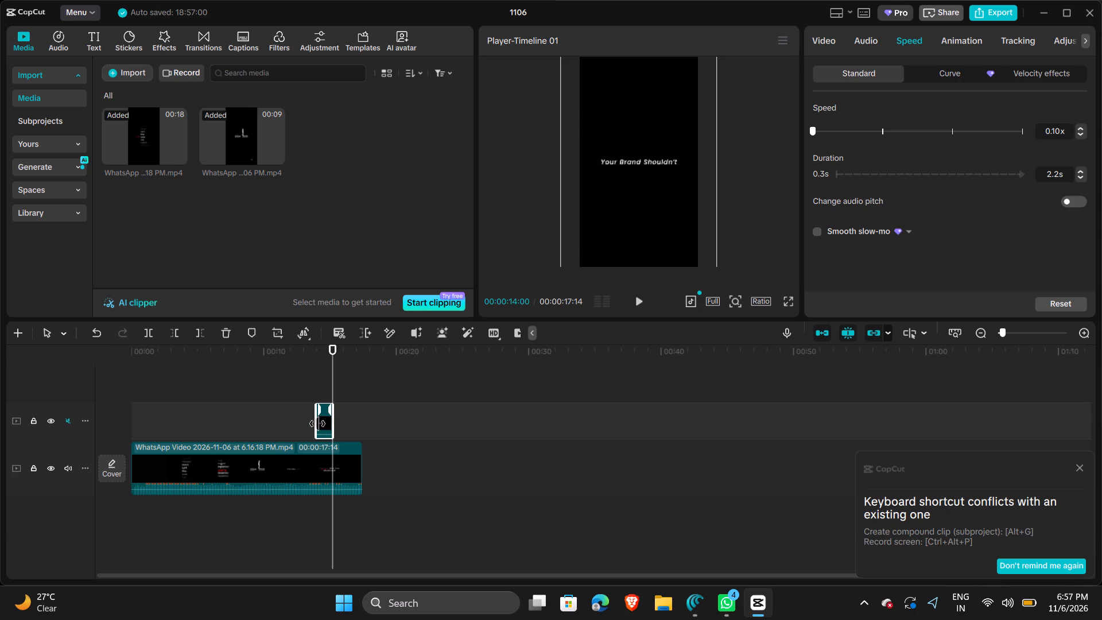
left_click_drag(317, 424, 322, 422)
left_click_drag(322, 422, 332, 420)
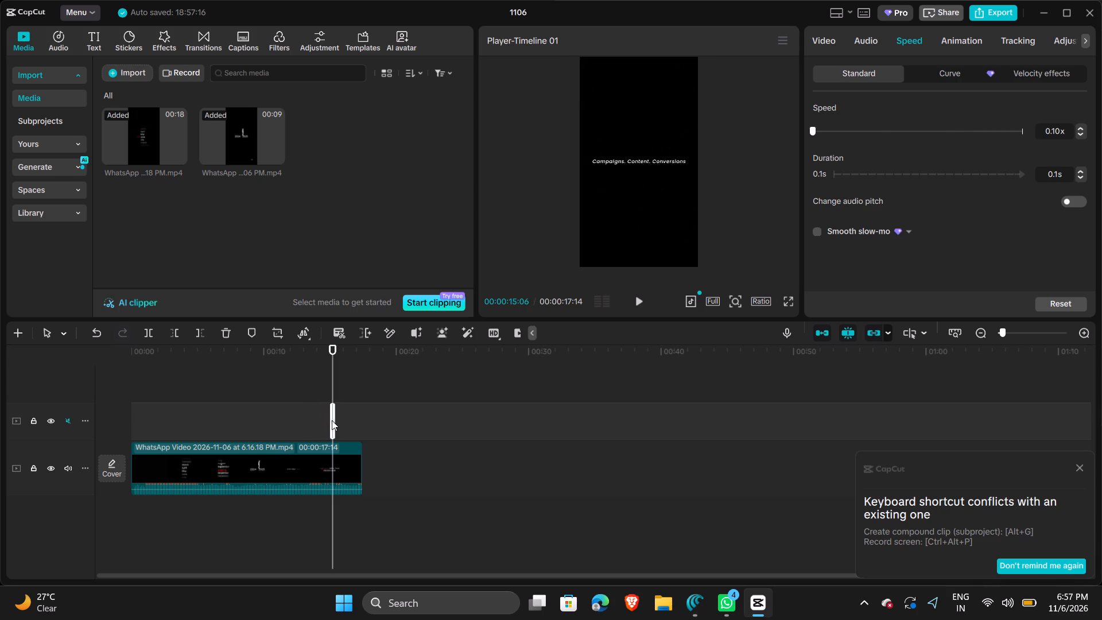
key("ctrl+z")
Play the video from the overlay's end to the finish and replay it from the beginning to check the edit.
key("space")
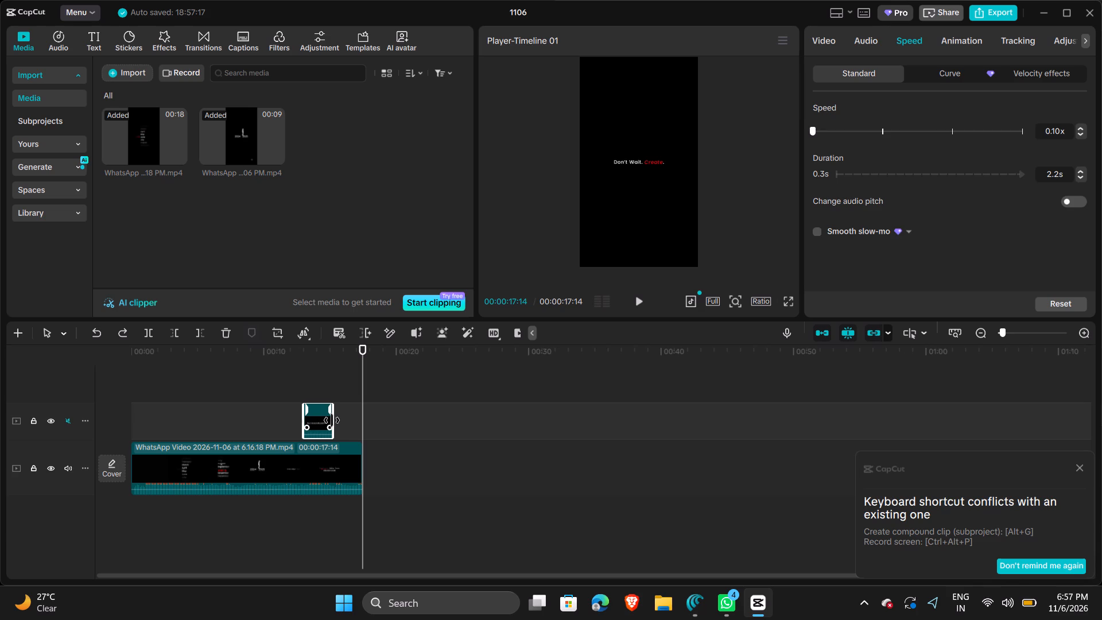
key("space")
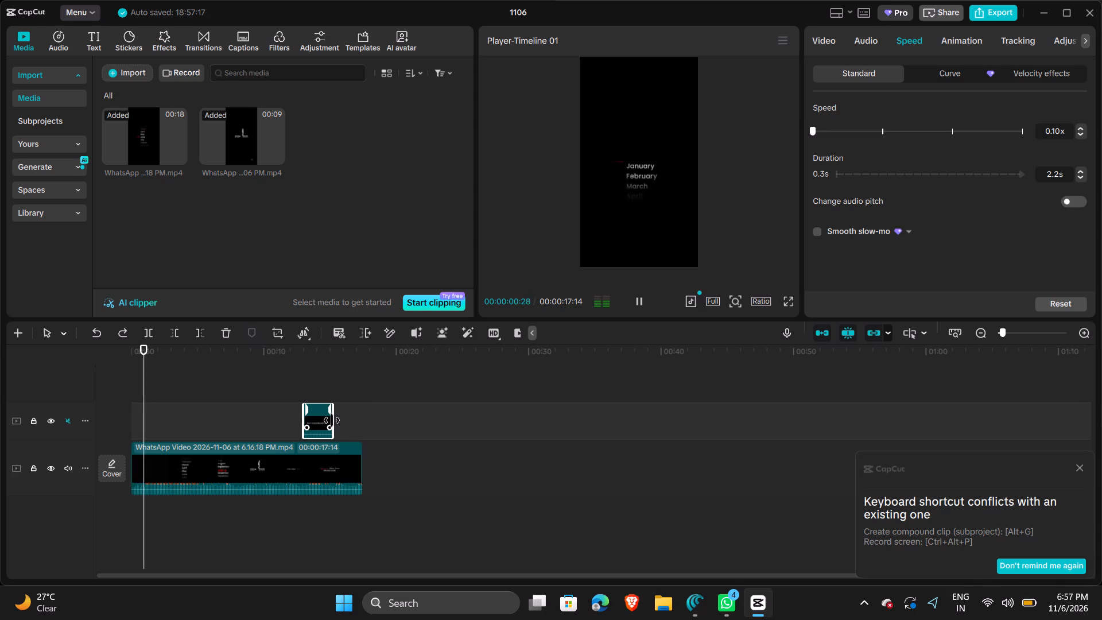
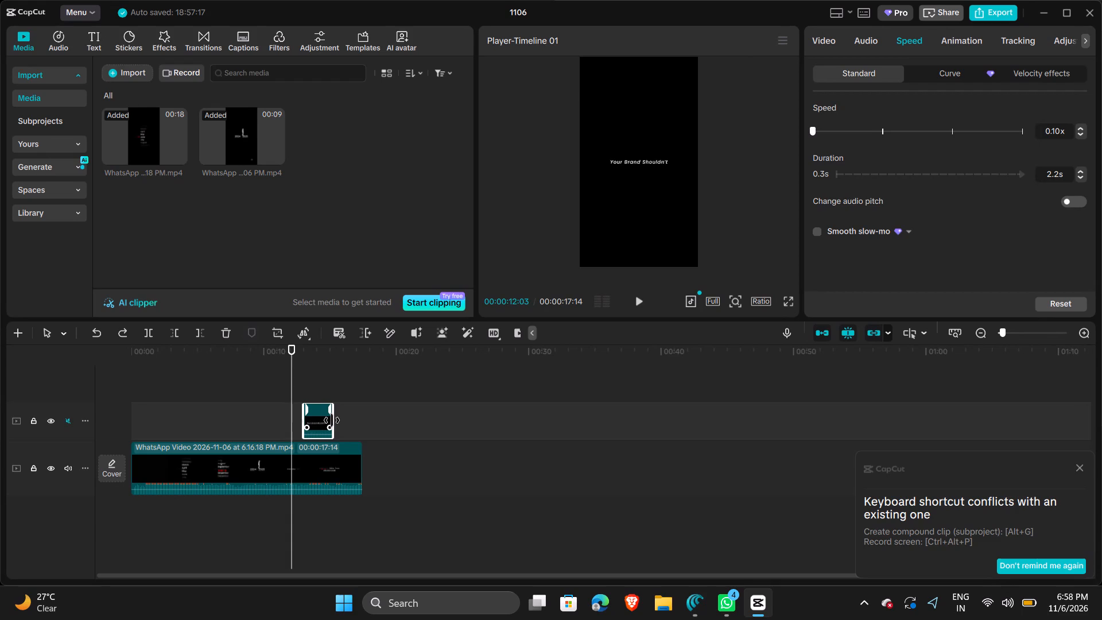
Raise the overlay clip's speed to 0.34x and play back the shortened overlay section.
key("space")
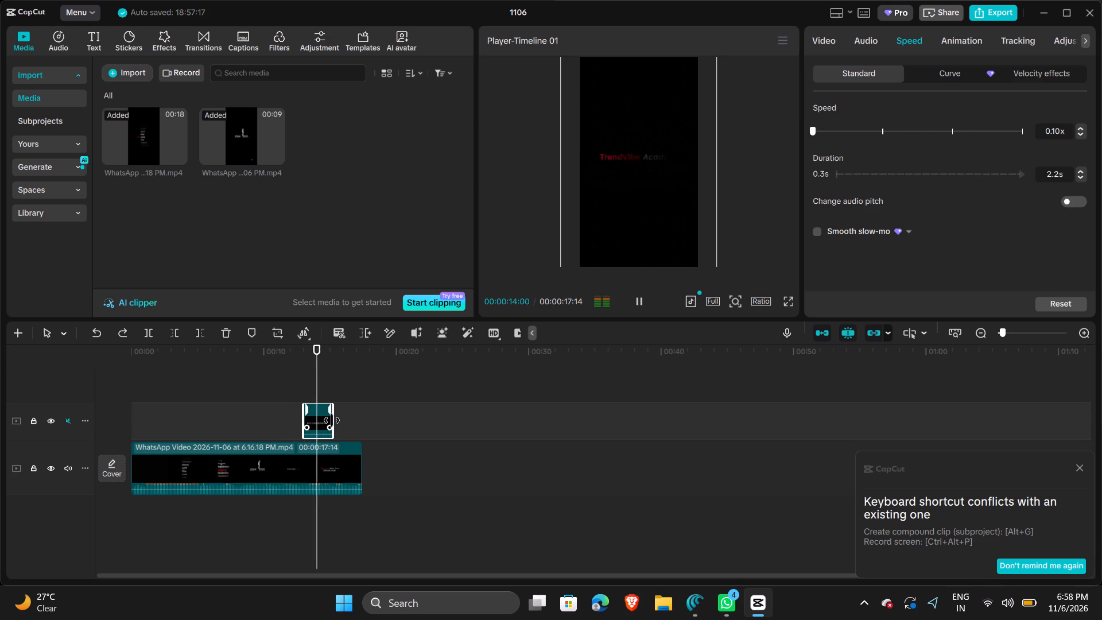
key("space")
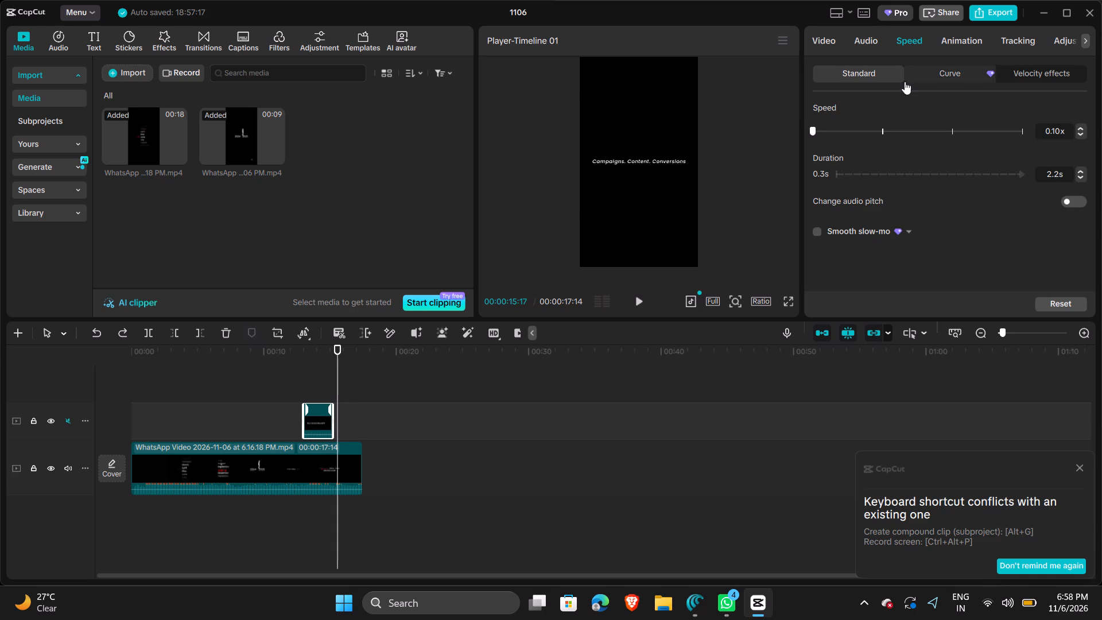
left_click_drag(811, 131, 821, 131)
left_click(821, 131)
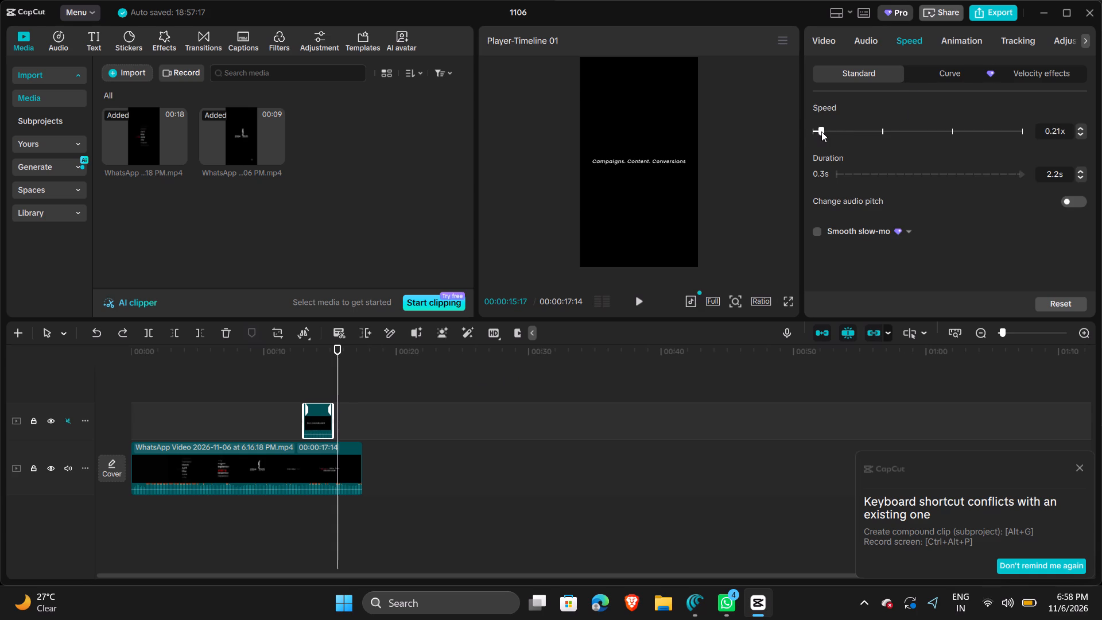
left_click(825, 130)
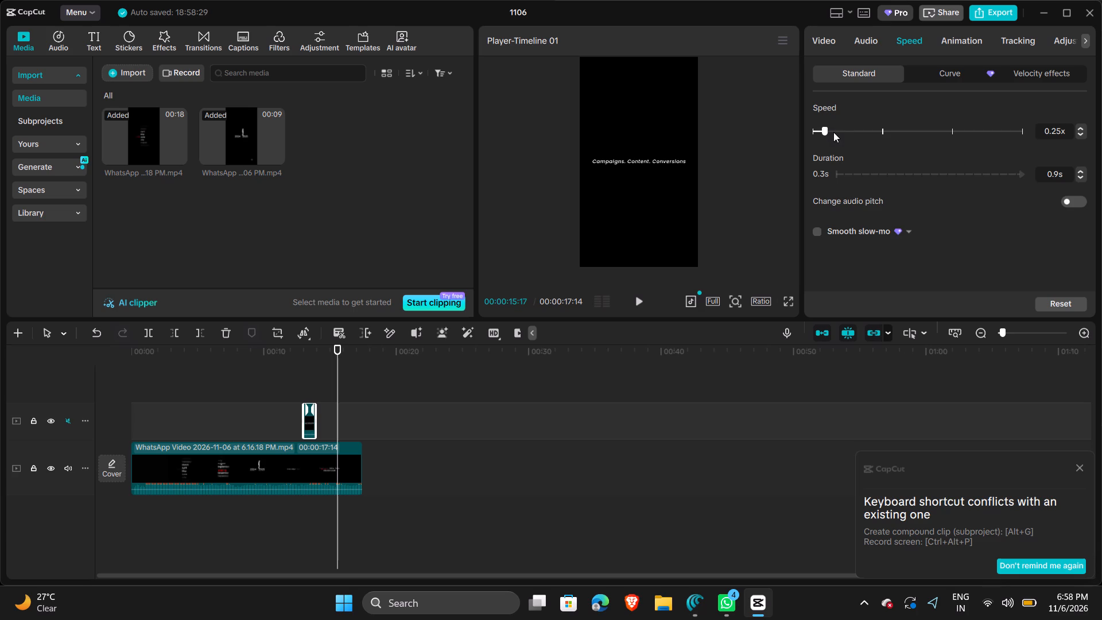
left_click(832, 131)
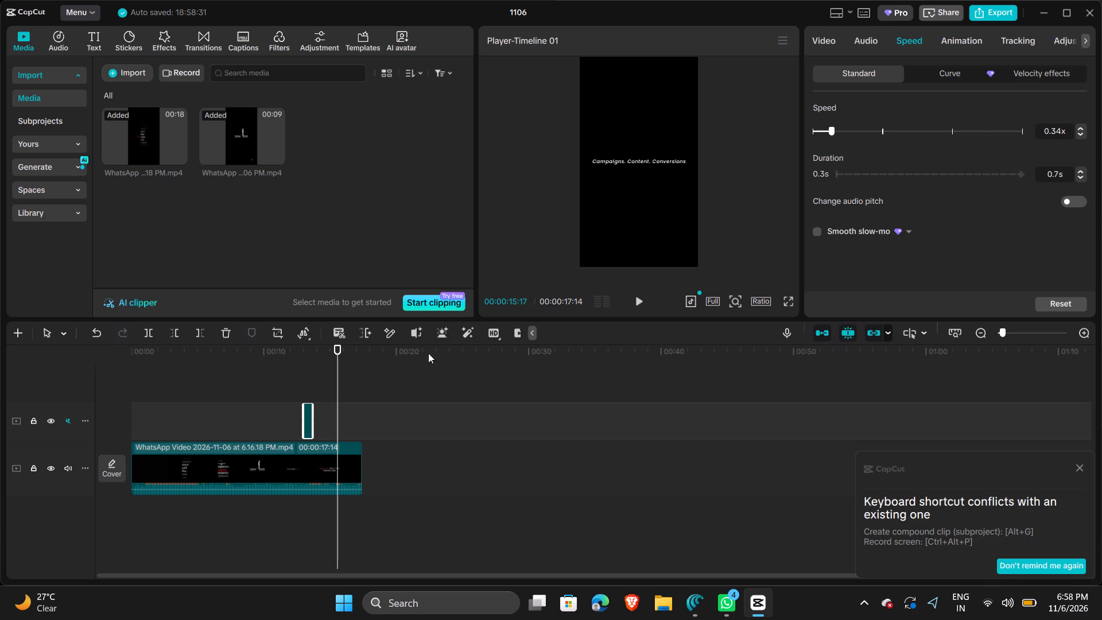
left_click(308, 412)
left_click(267, 411)
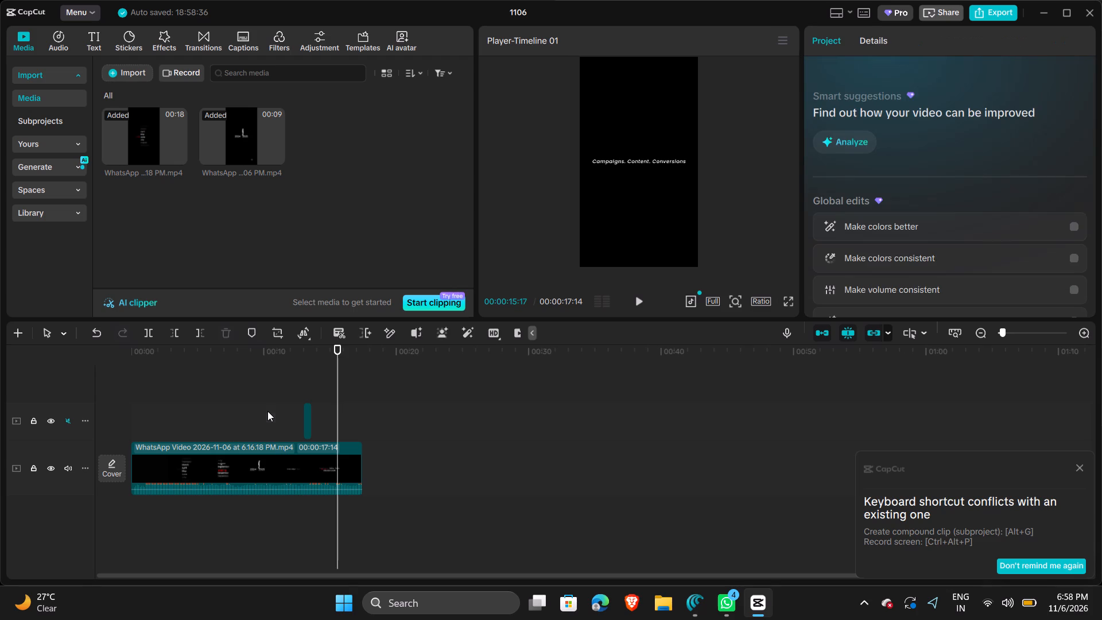
key("space")
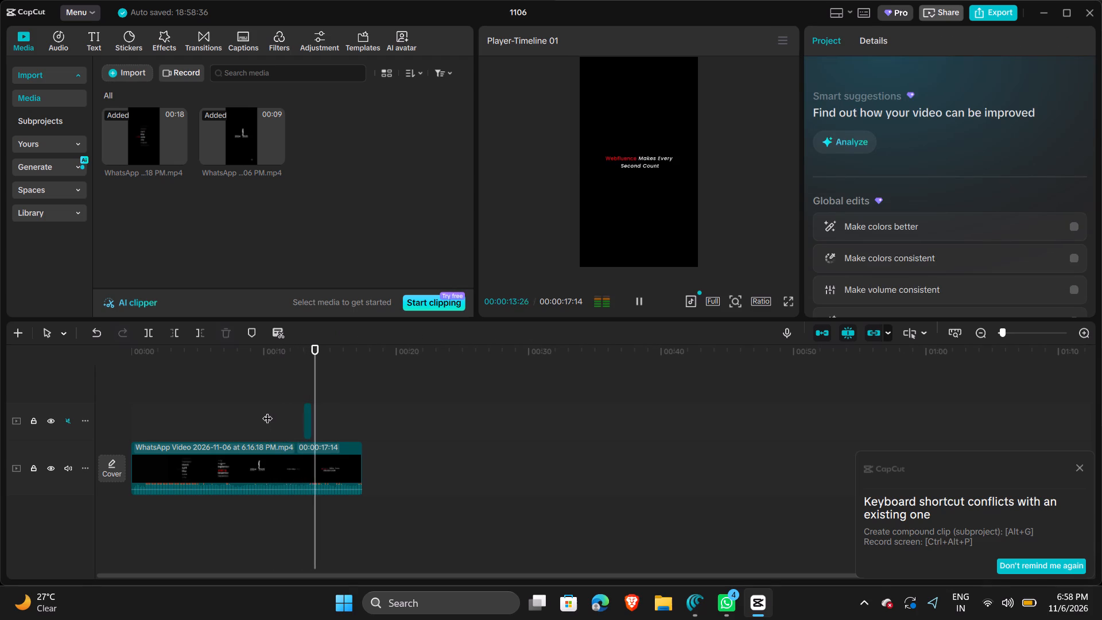
key("space")
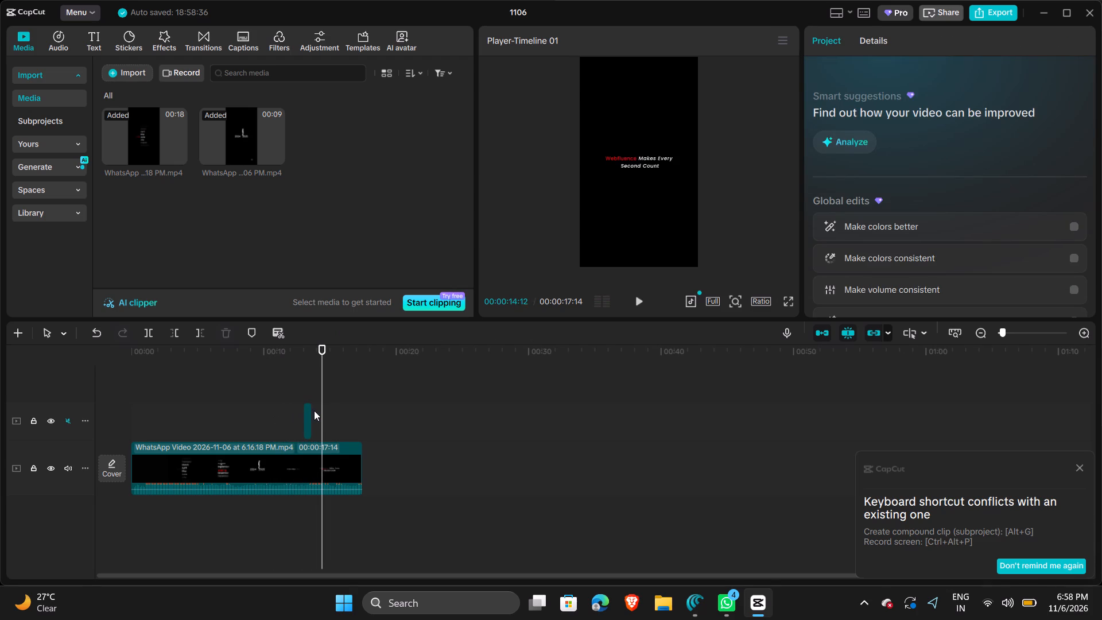
Extend the overlay clip's end to just short of 00:00:14:12 and replay that part of the video.
left_click(310, 421)
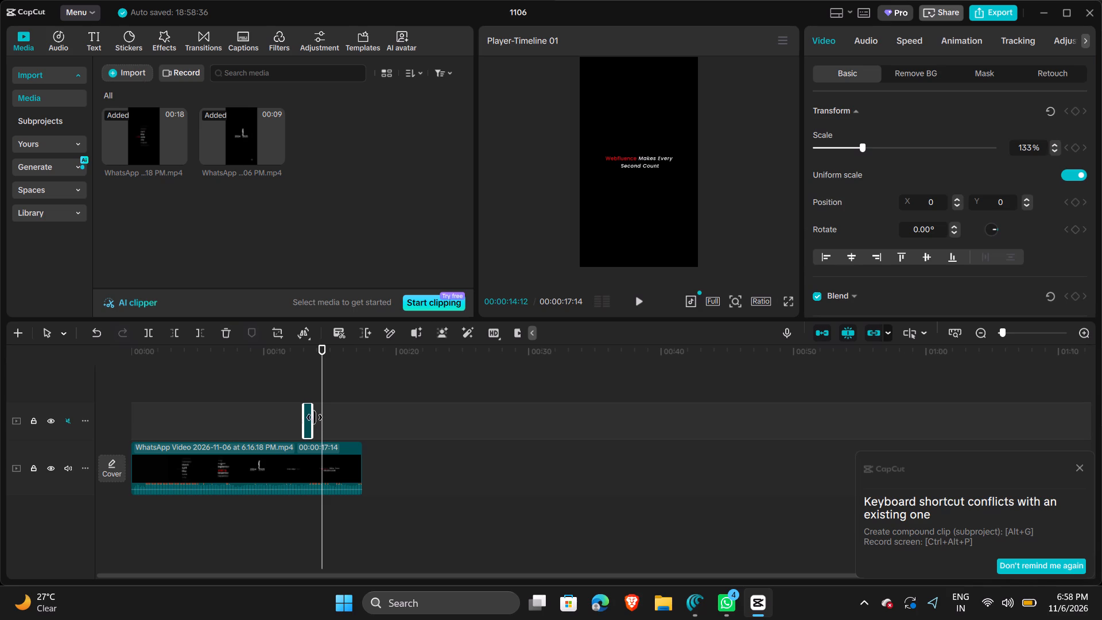
left_click_drag(314, 417, 323, 418)
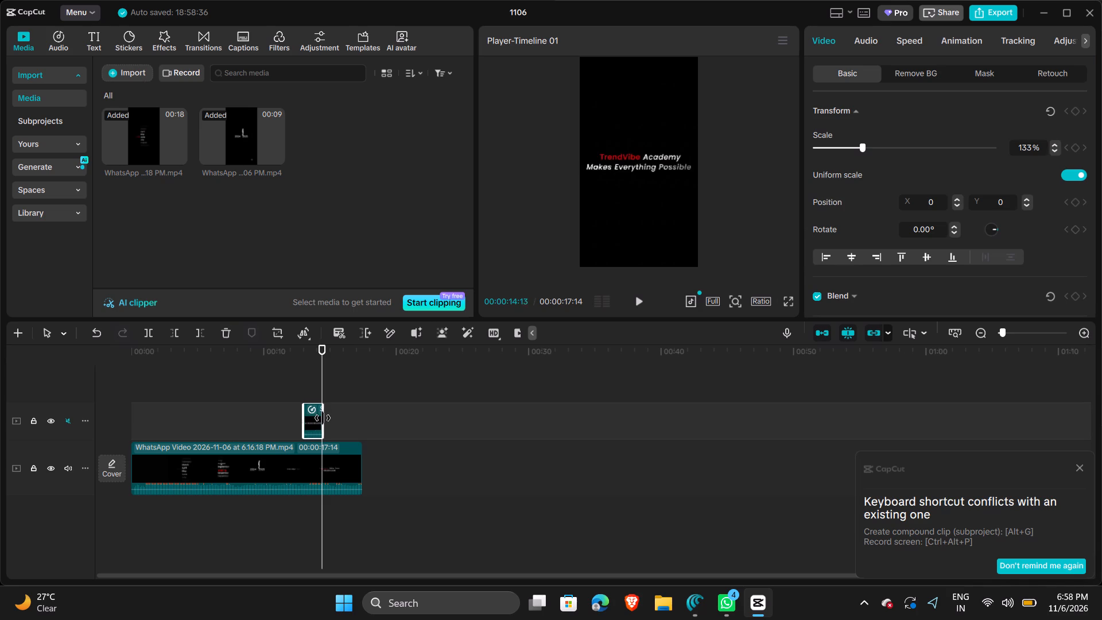
left_click_drag(323, 418, 320, 418)
left_click(273, 394)
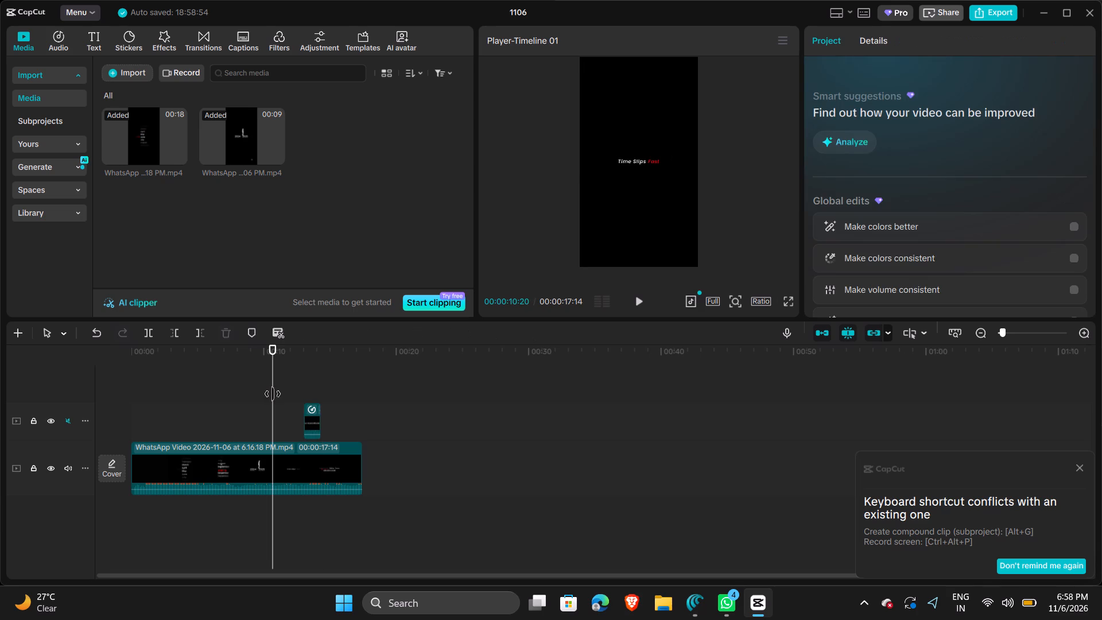
key("space")
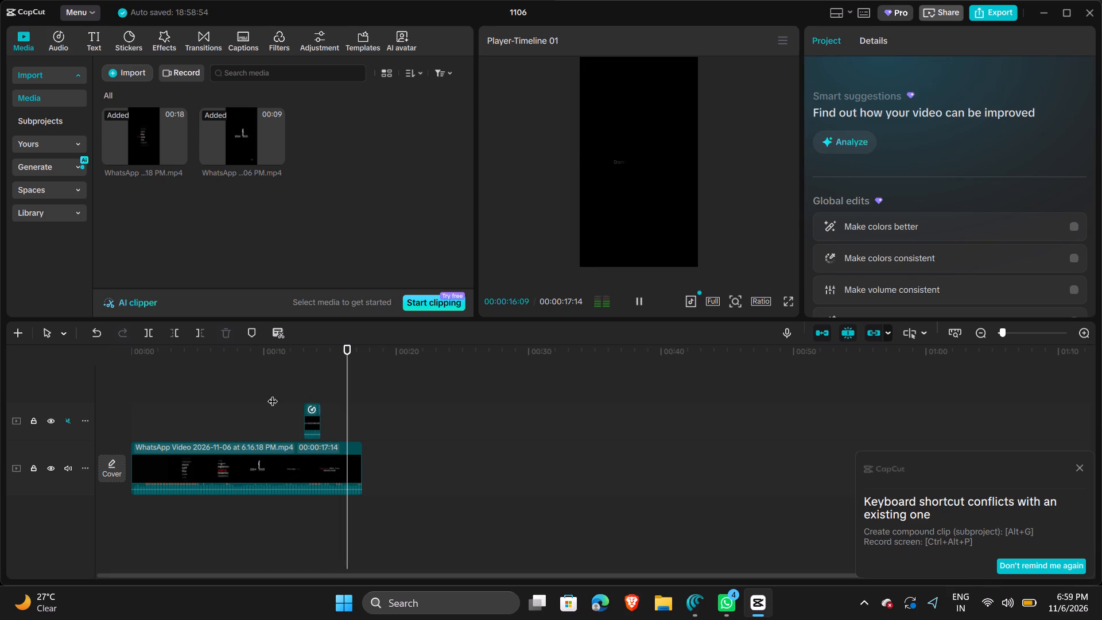
key("space")
Move the overlay clip slightly earlier on its track so it ends at about 00:00:13:24, and replay the section.
left_click(306, 416)
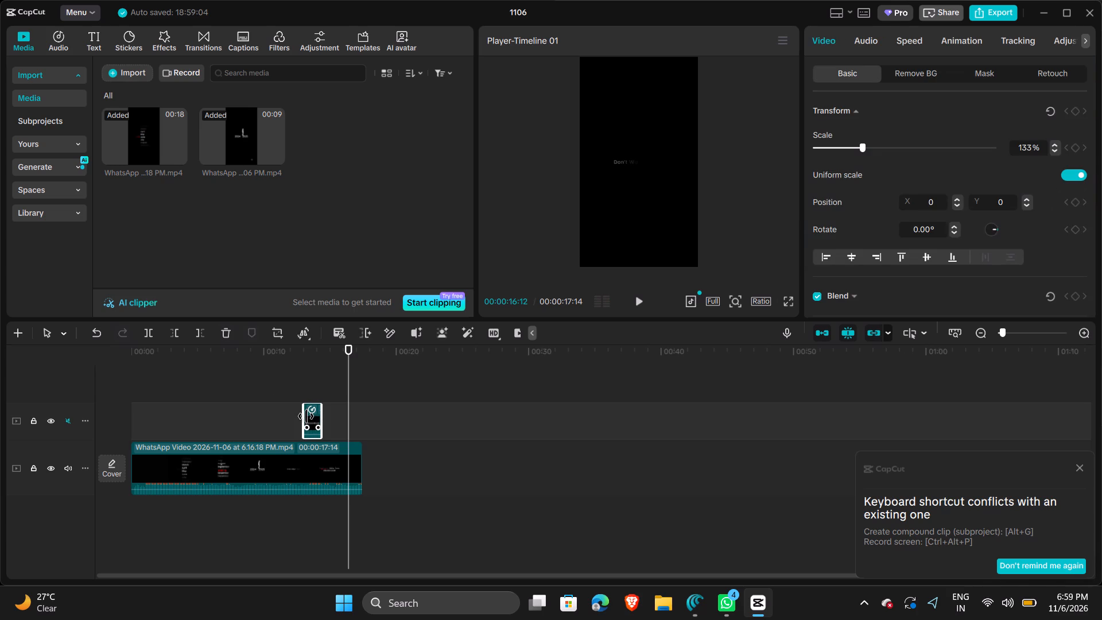
left_click(306, 416)
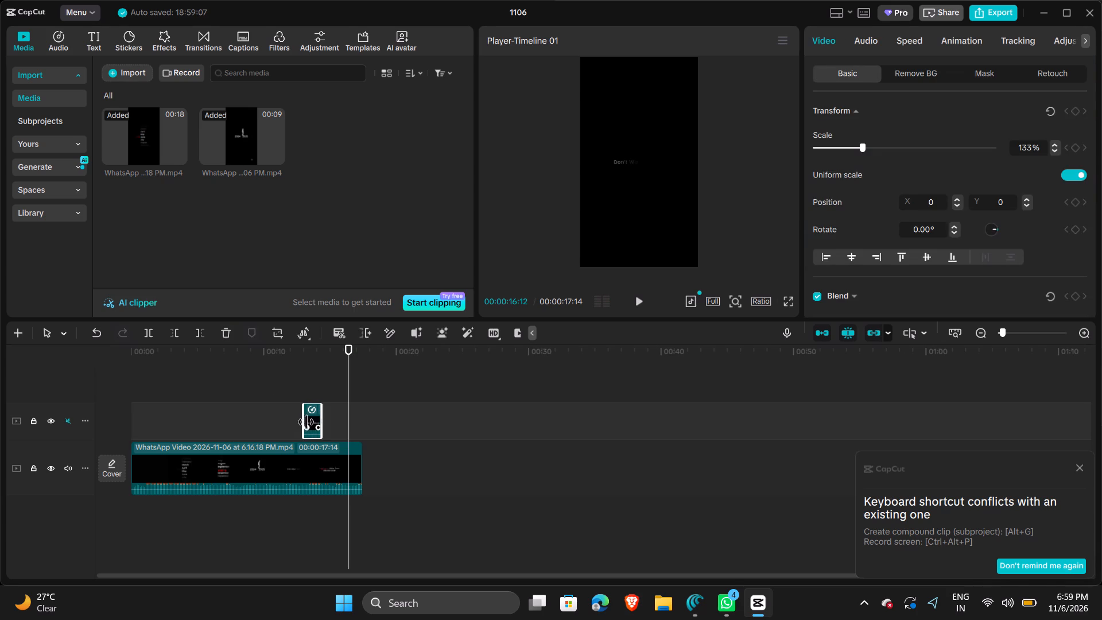
left_click(304, 421)
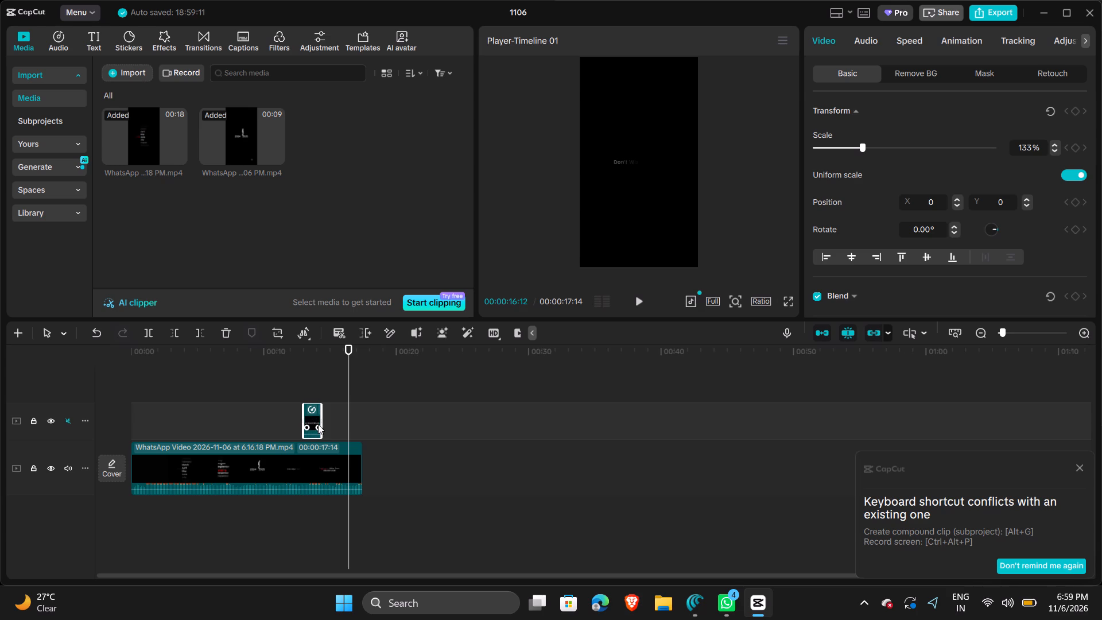
left_click(320, 422)
left_click_drag(312, 418, 302, 420)
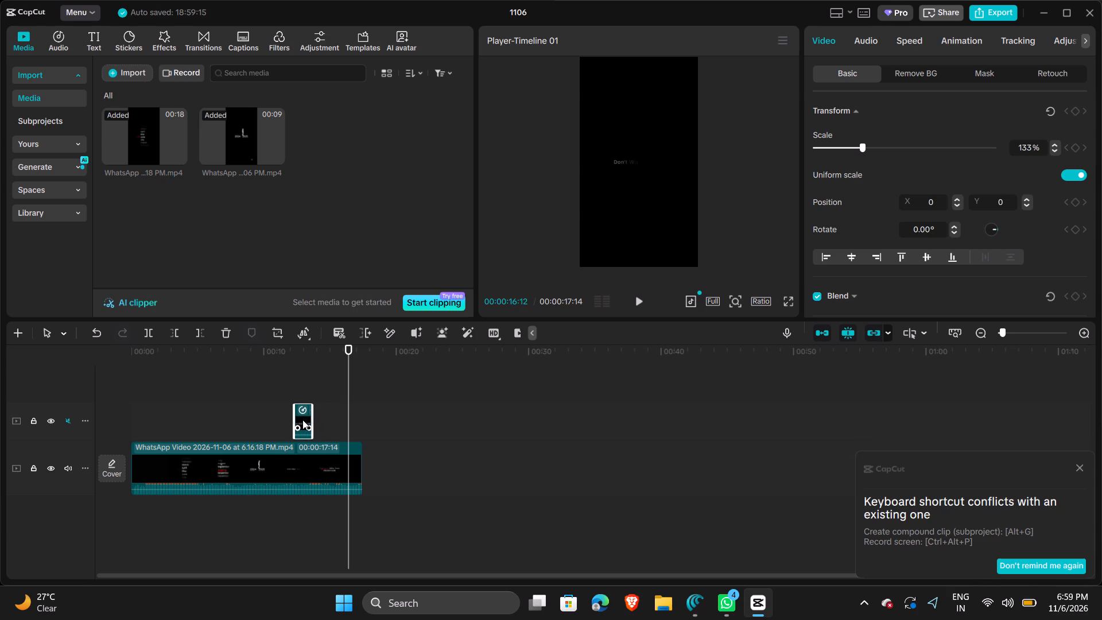
left_click_drag(302, 420, 305, 421)
left_click(287, 404)
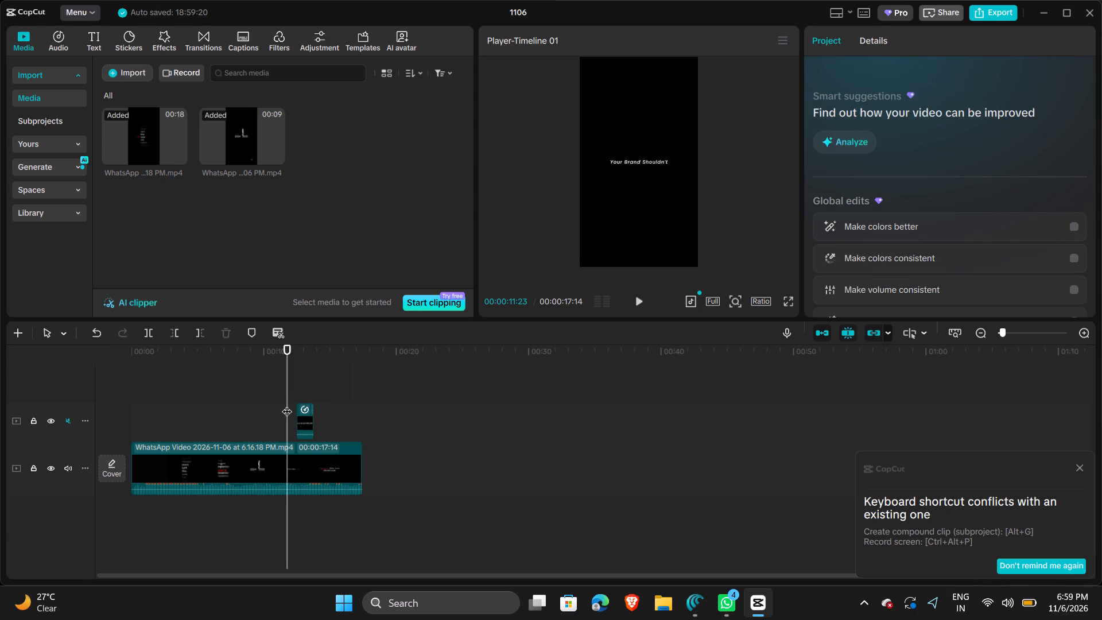
key("space")
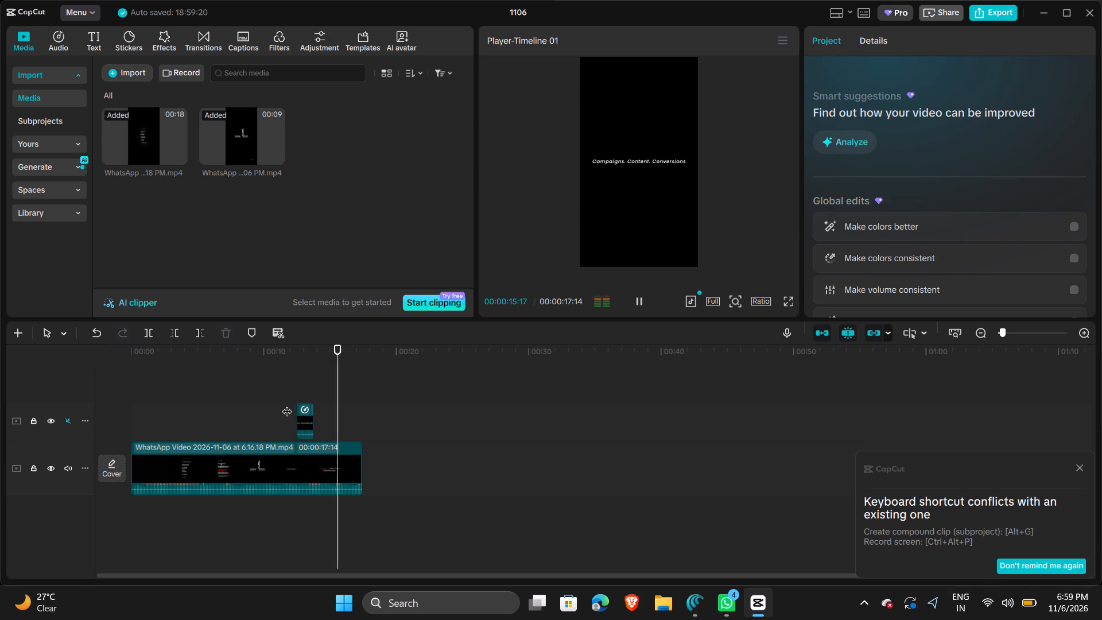
key("space")
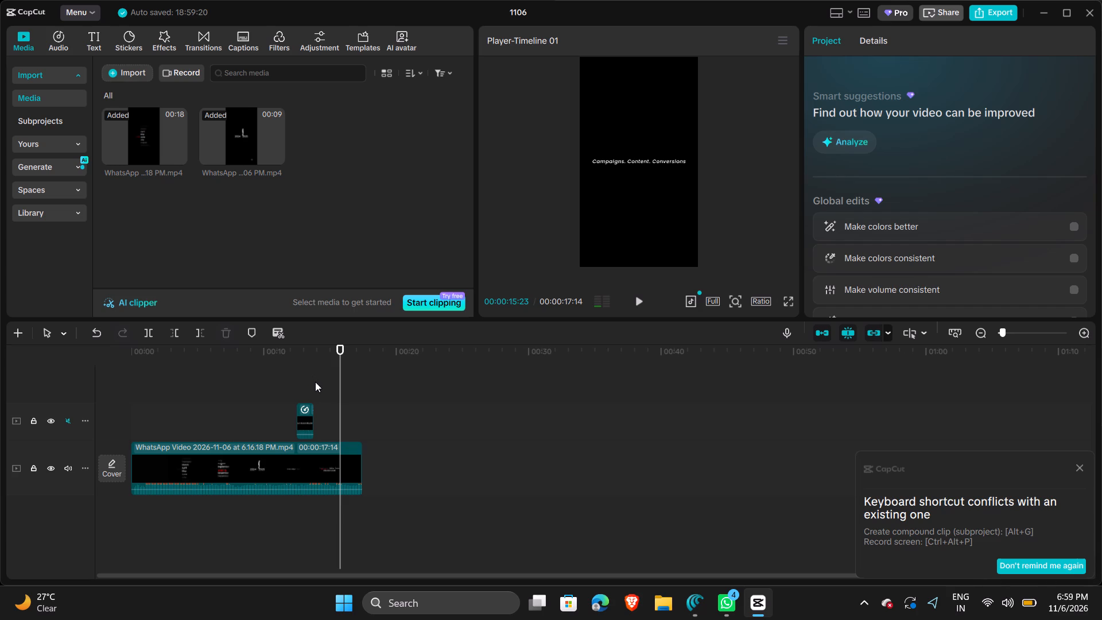
Extend the overlay clip's end to about 00:00:14:02 and replay the section.
left_click(315, 382)
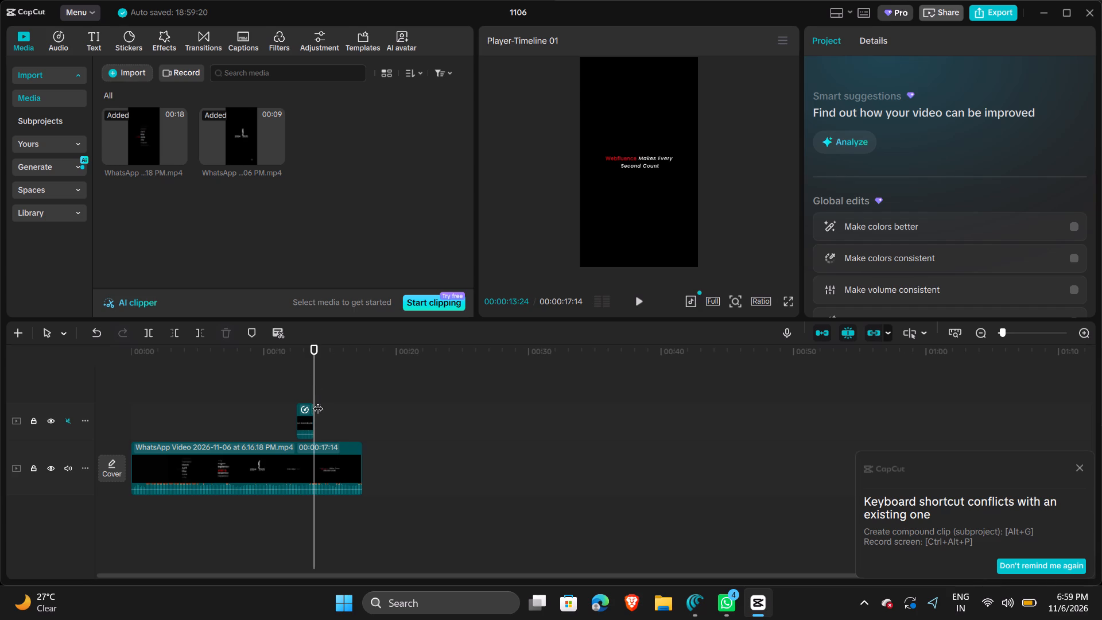
left_click(309, 412)
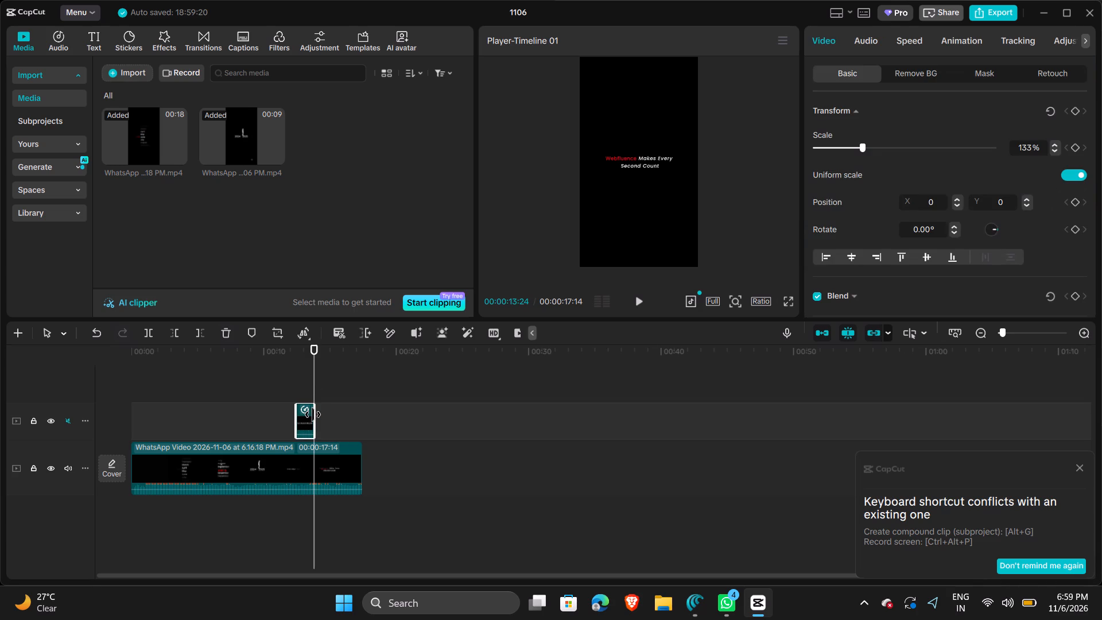
left_click(327, 428)
left_click(327, 428)
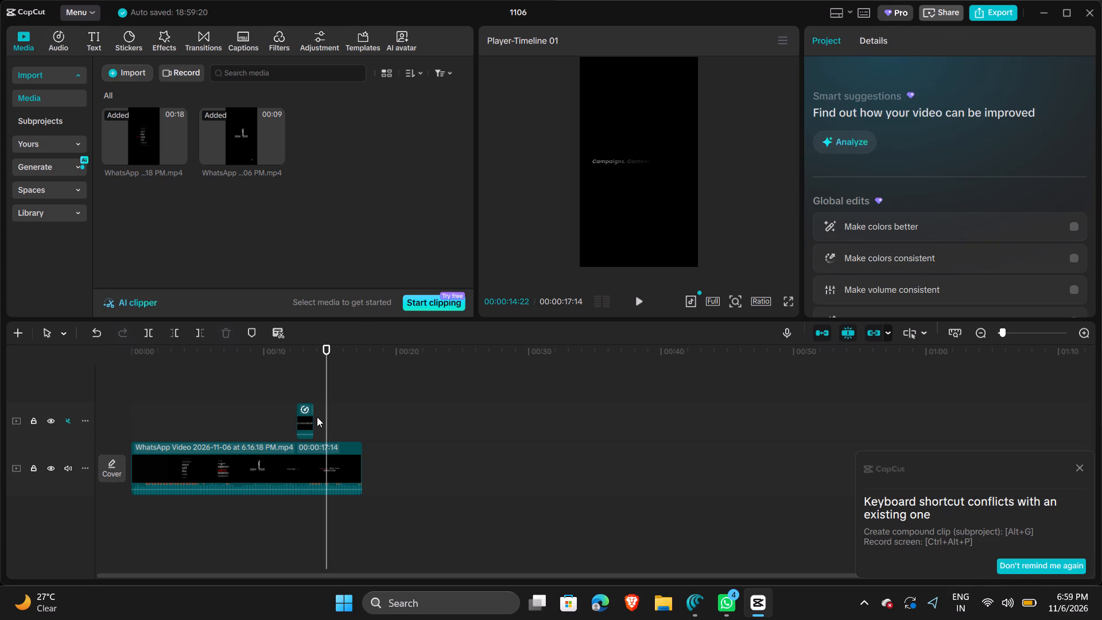
left_click(311, 420)
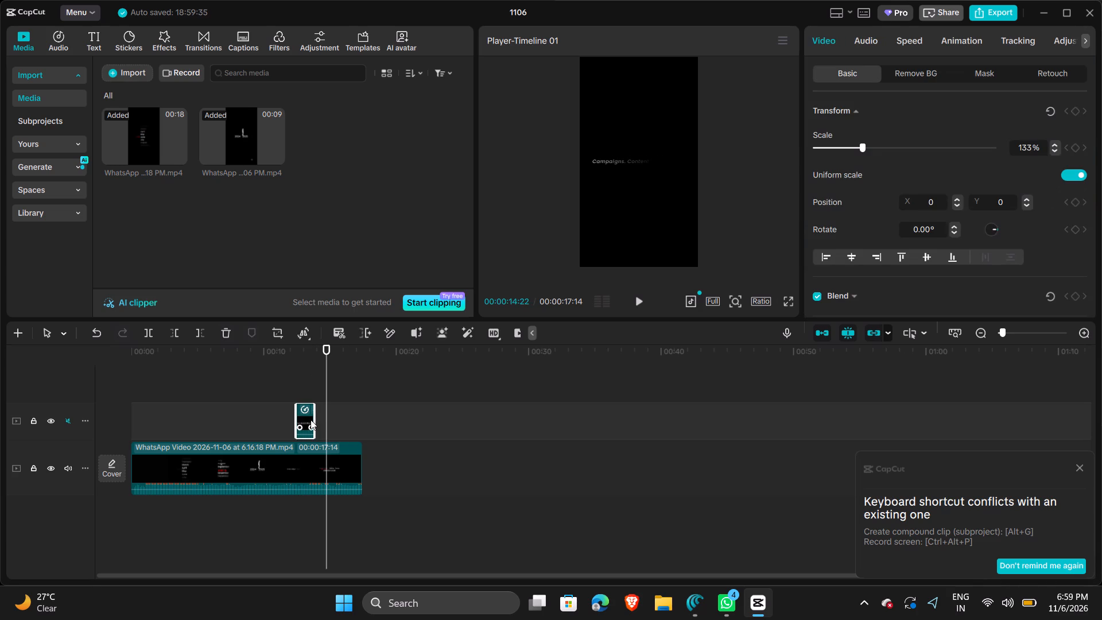
left_click(315, 416)
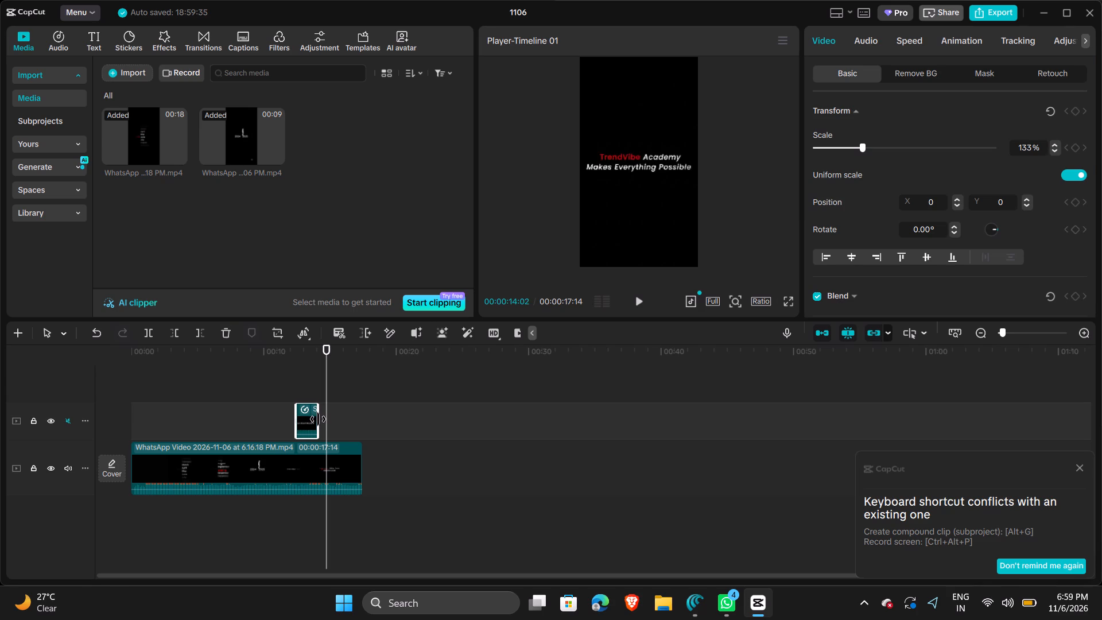
left_click(286, 372)
key("space")
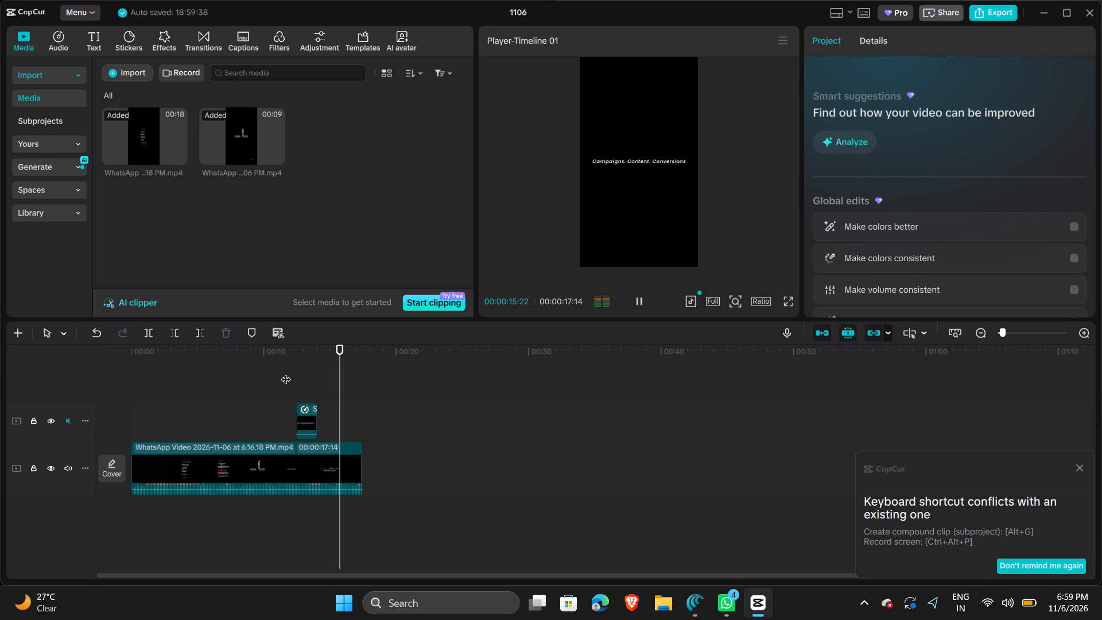
key("space")
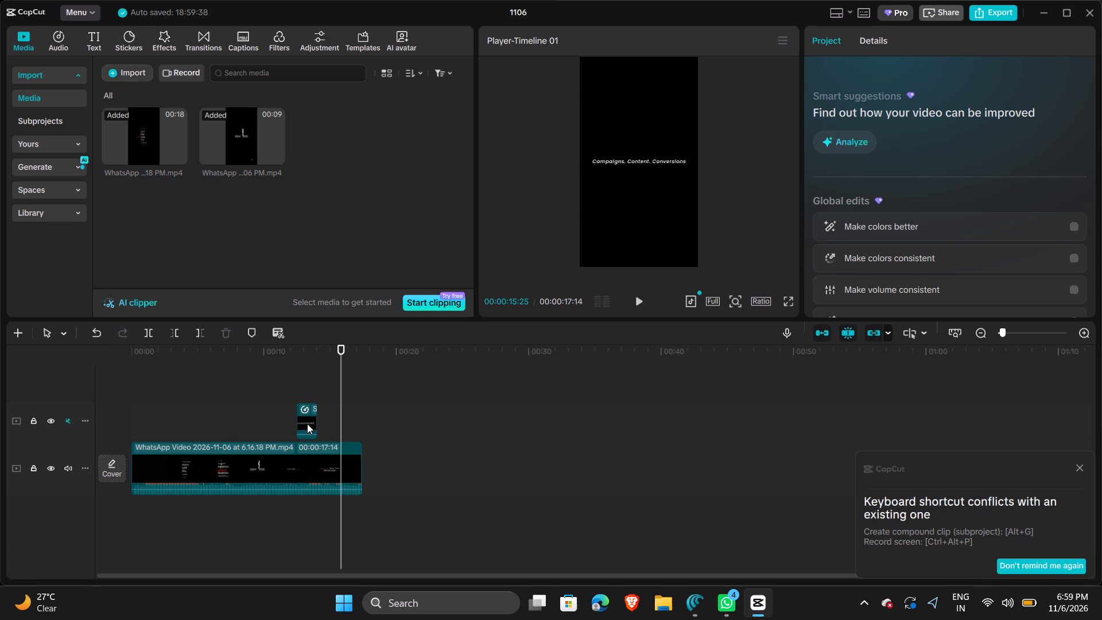
Split the main video clip at 00:00:14:01, where the overlay clip ends.
left_click(332, 464)
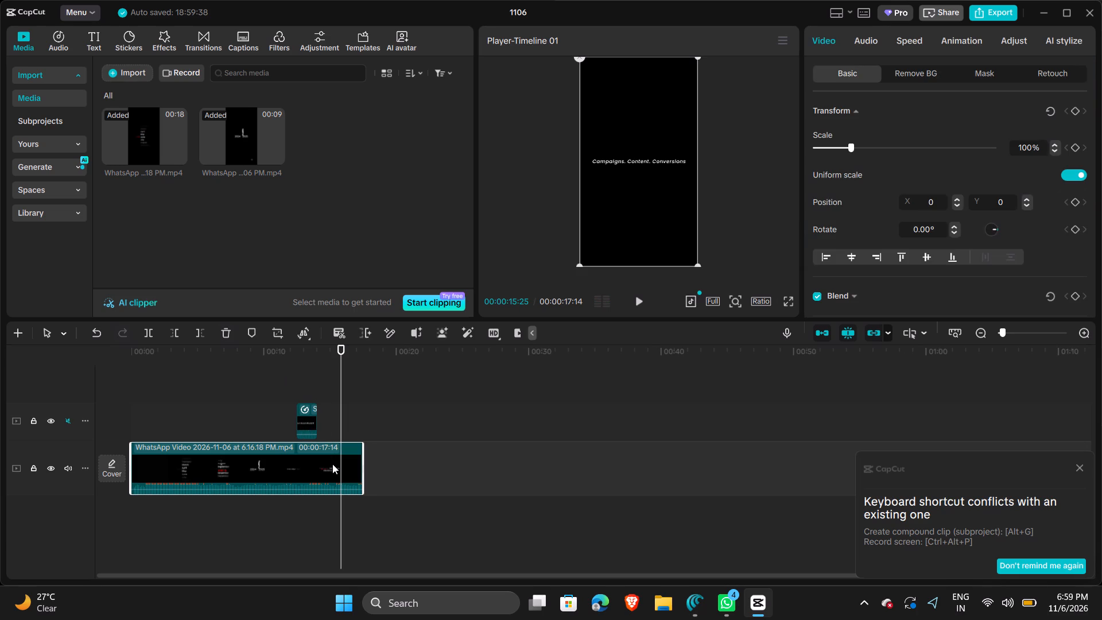
left_click(308, 392)
key("space")
key("space")
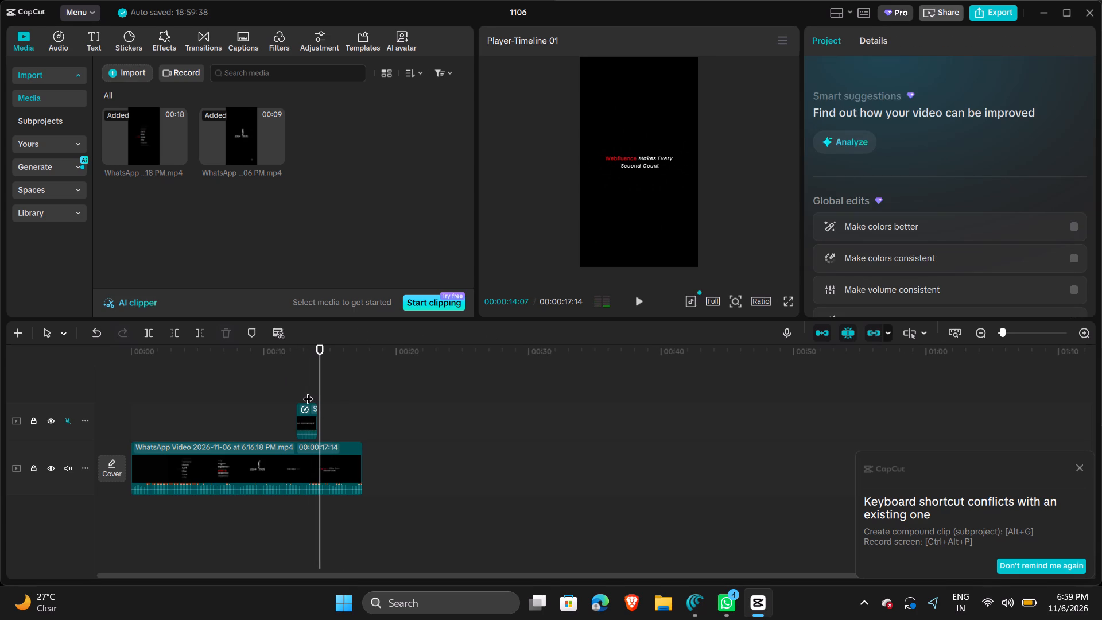
key("Left")
key("Left")
key("Left")
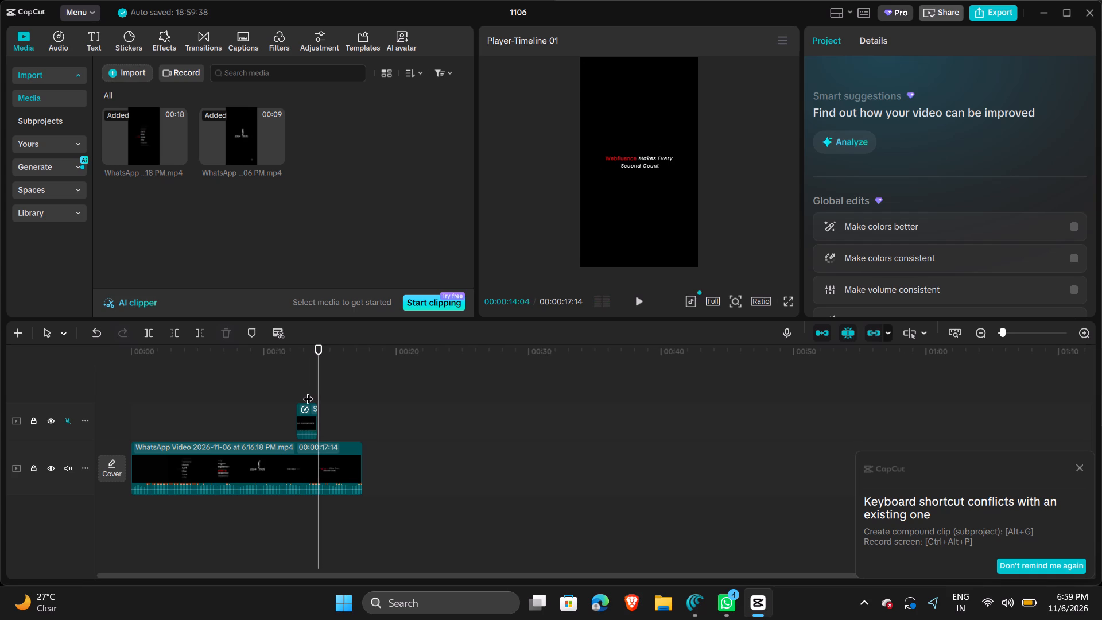
key("Left")
key("Left")
key("Left")
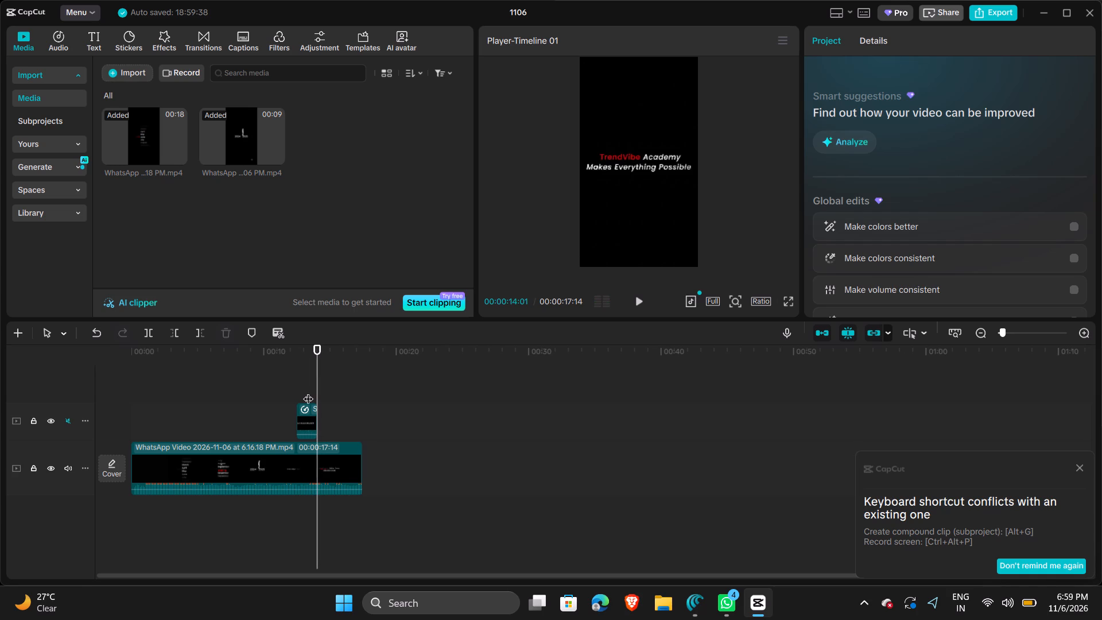
left_click(335, 452)
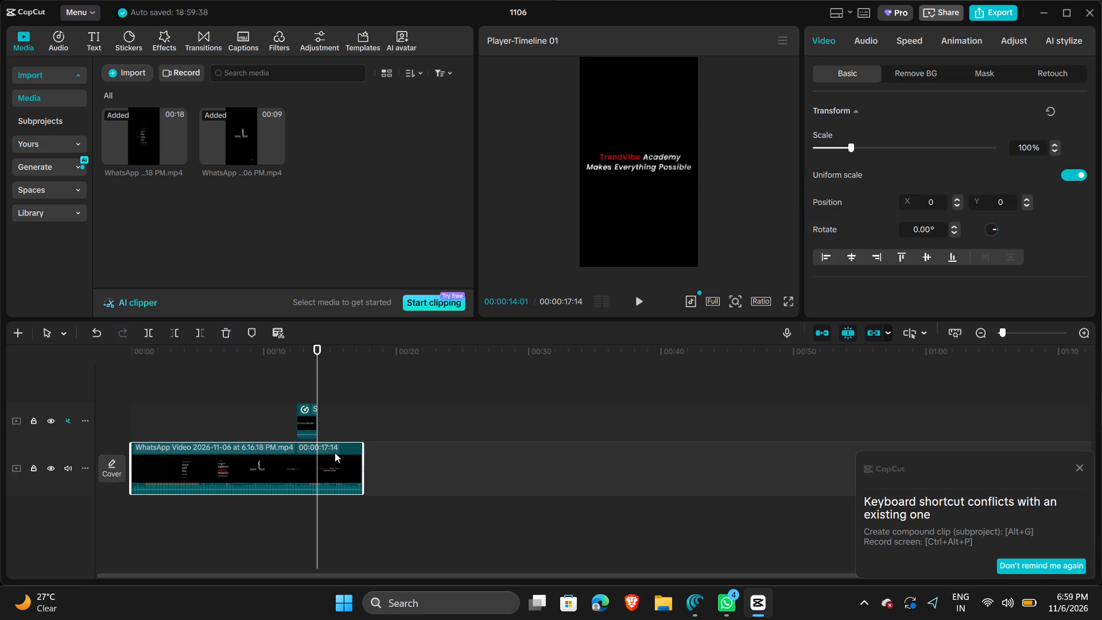
key("ctrl+b")
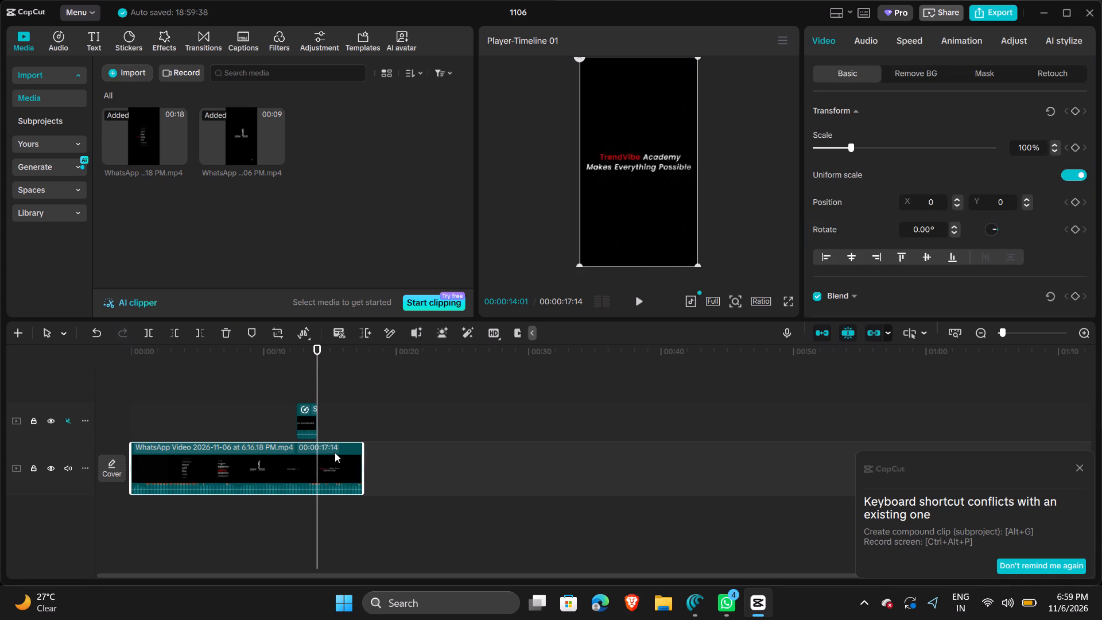
Turn off timeline snapping and split the trailing main video segment again at 00:00:14:15, just after the brand line vanishes.
key("n")
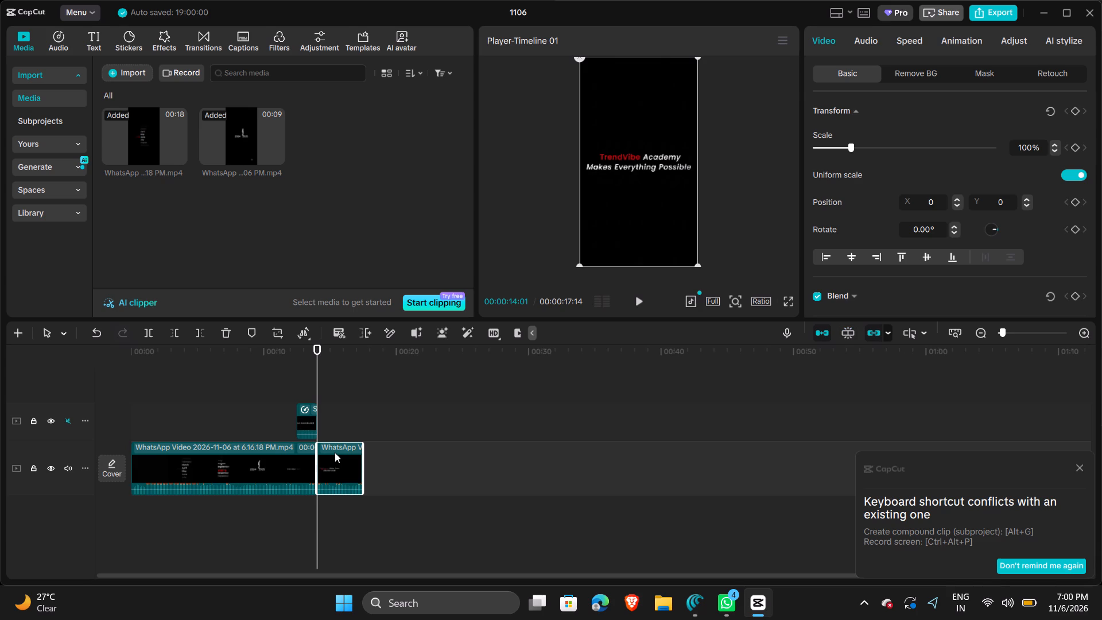
key("space")
key("space")
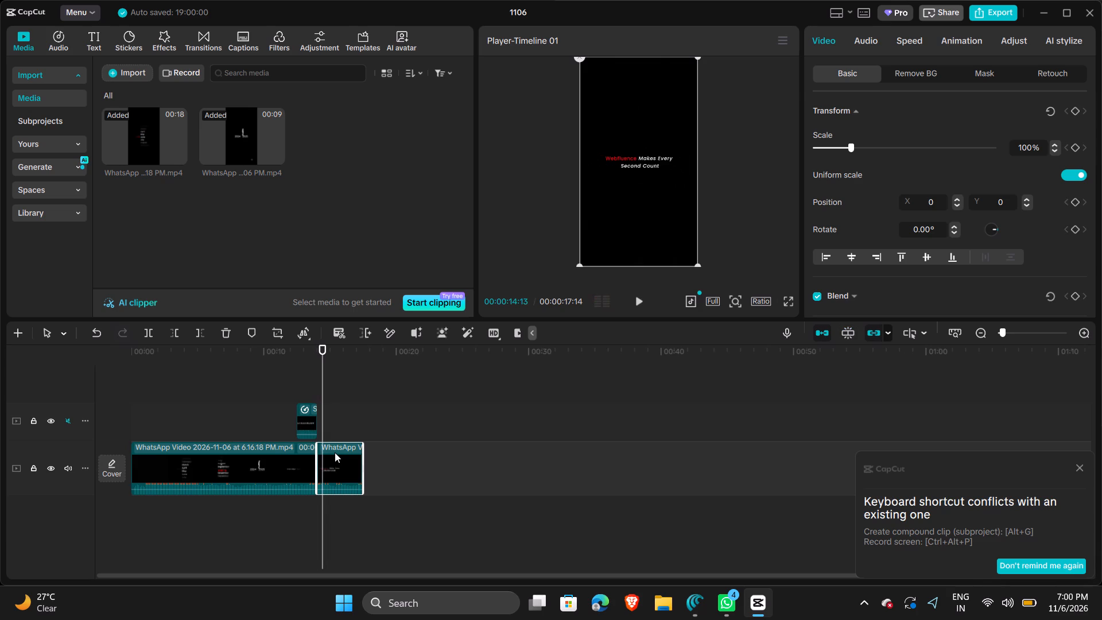
key("Right")
key("Right")
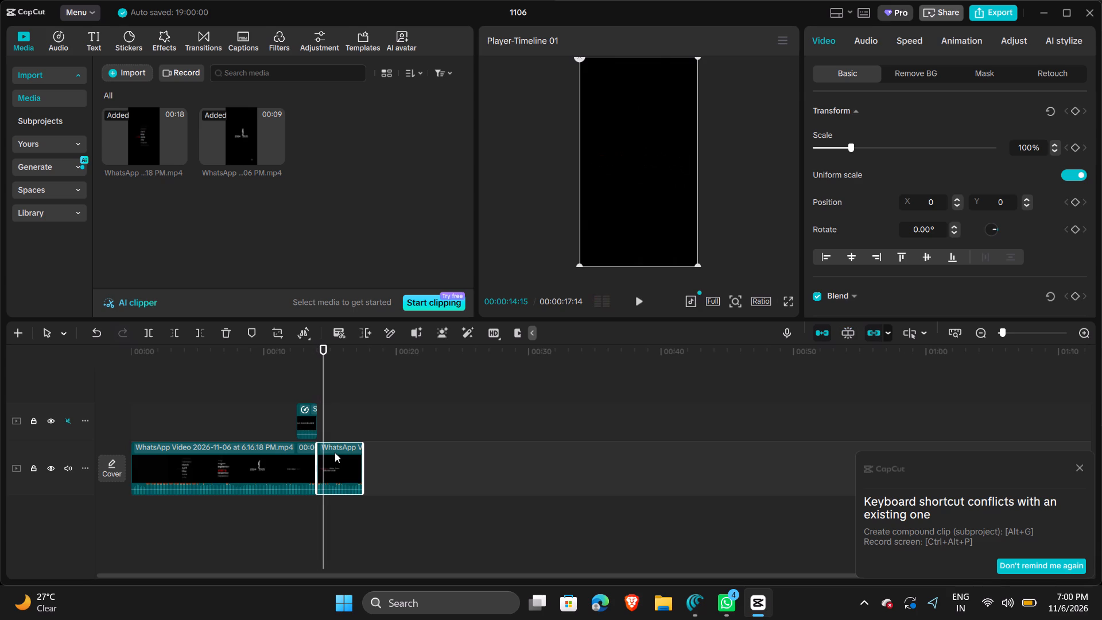
key("ctrl+b")
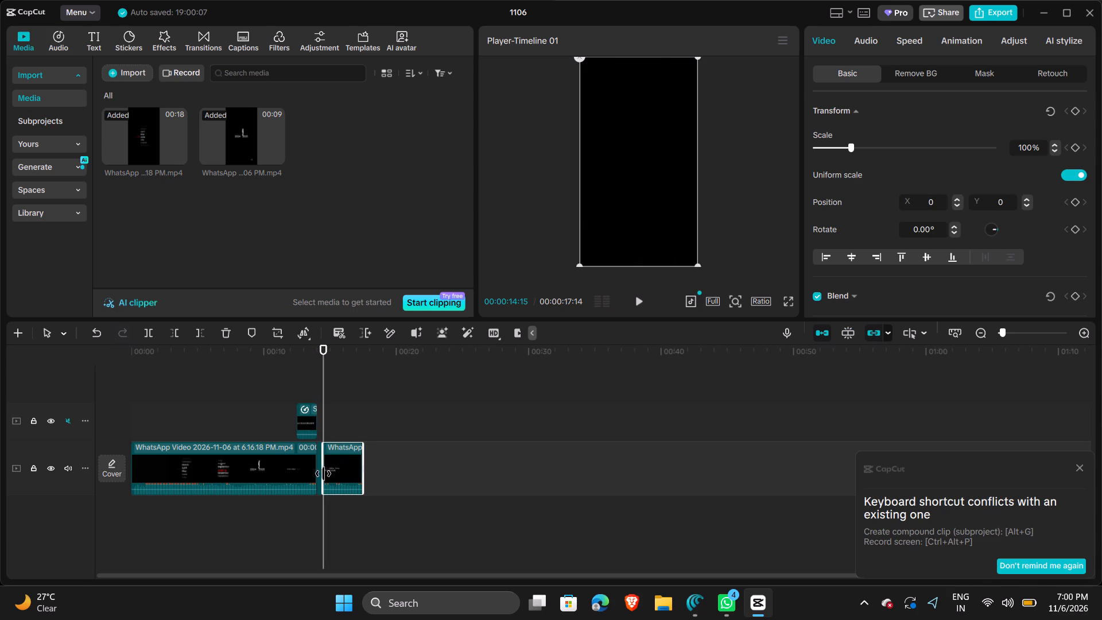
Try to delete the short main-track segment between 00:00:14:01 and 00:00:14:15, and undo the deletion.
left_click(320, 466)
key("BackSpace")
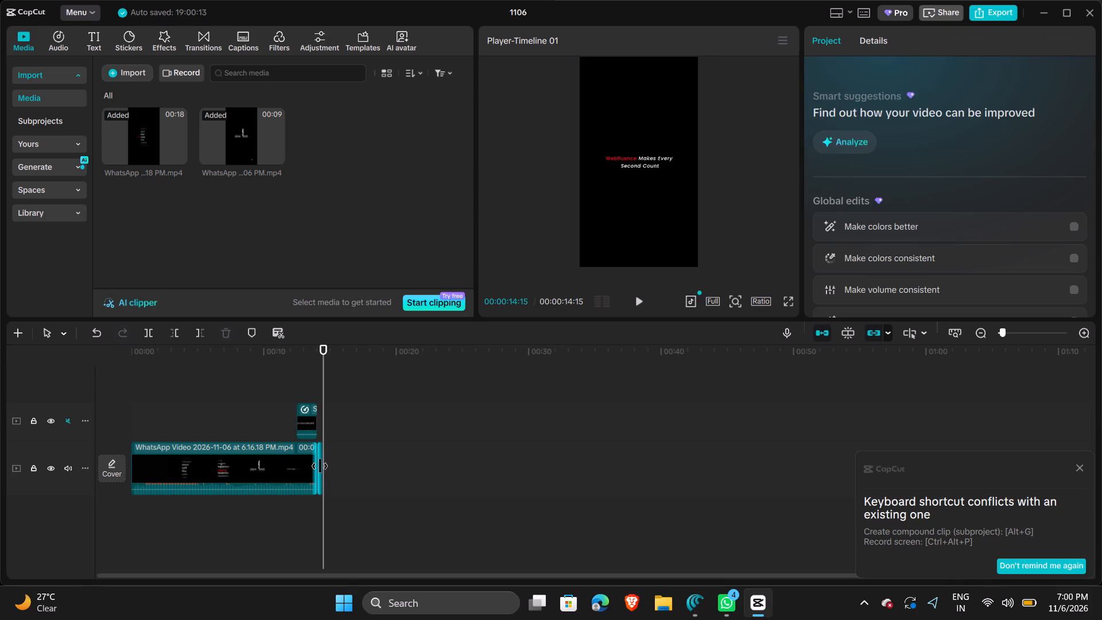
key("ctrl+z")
Delete the short main-track segment between 00:00:14:01 and 00:00:14:15 and play the remaining video to its end.
left_click(317, 462)
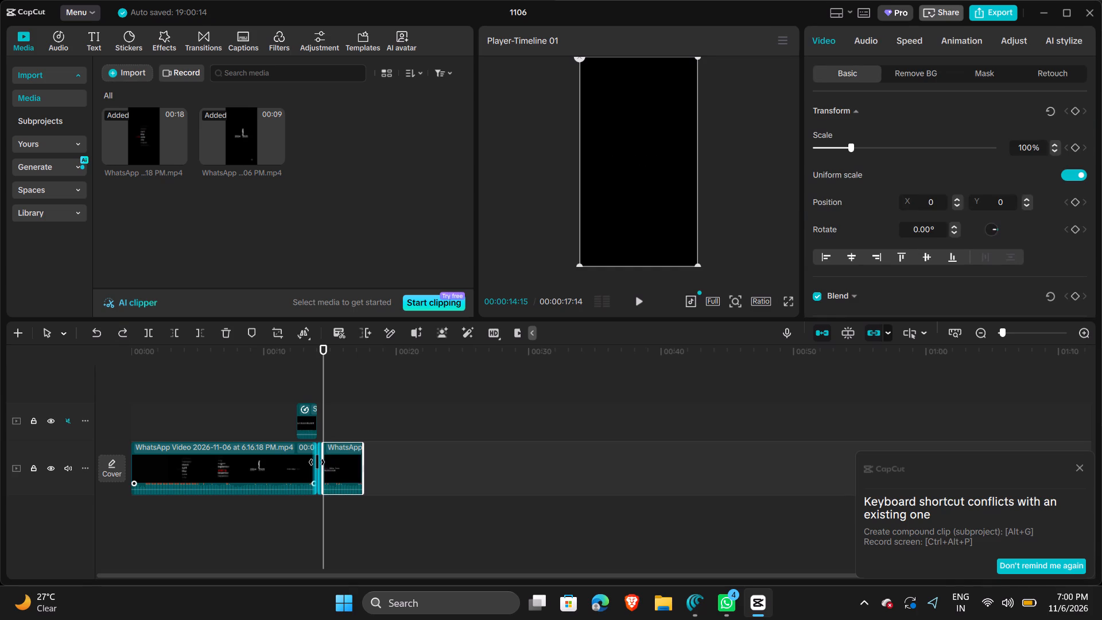
left_click(319, 467)
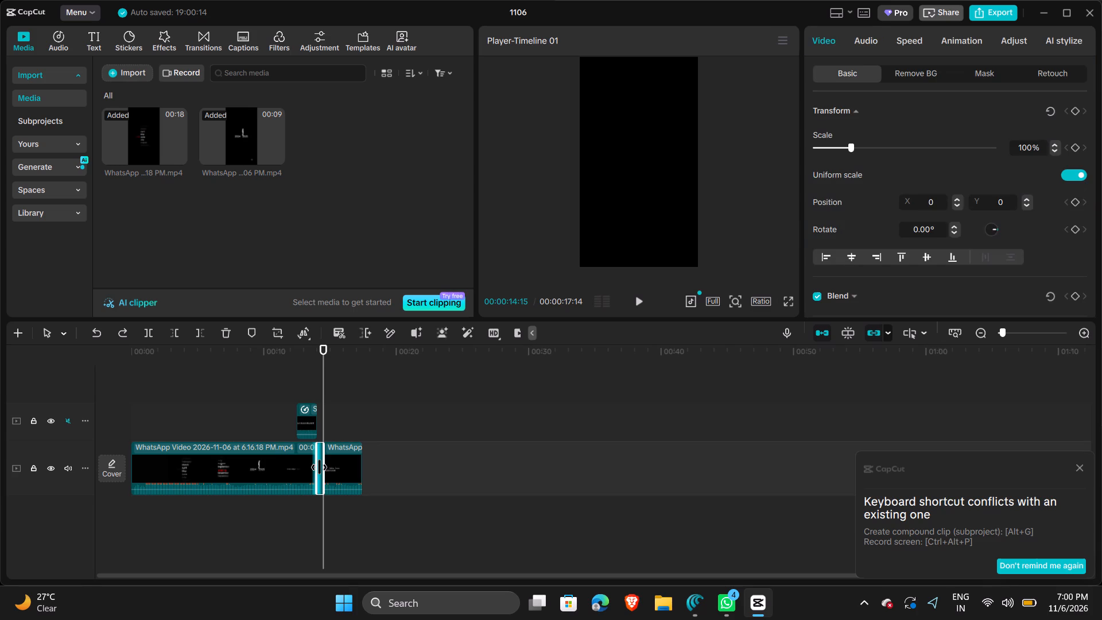
key("BackSpace")
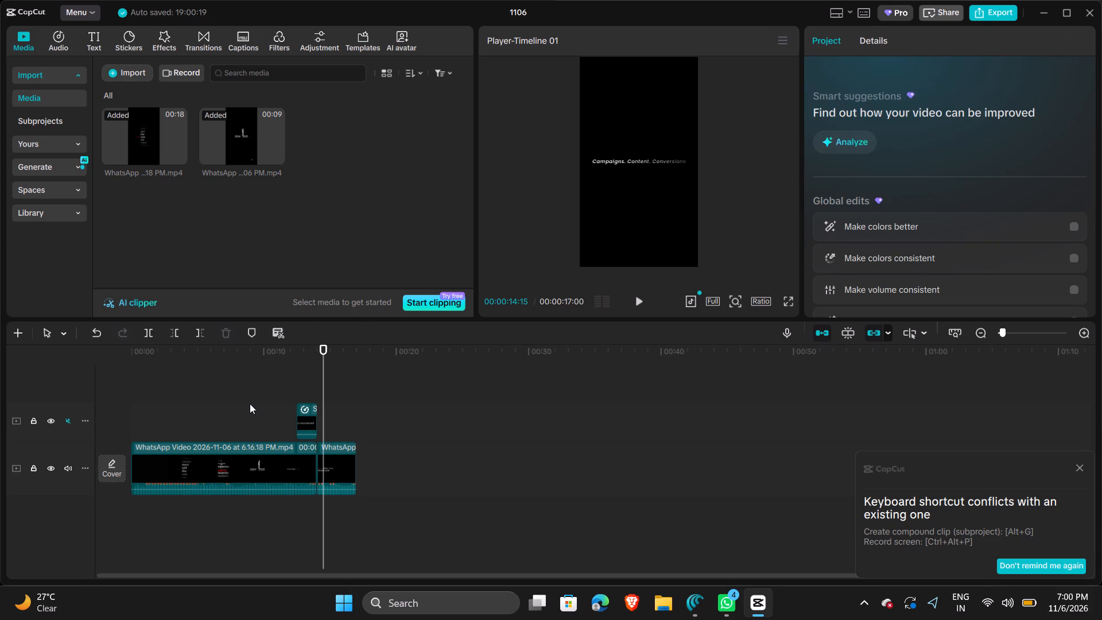
left_click(250, 404)
key("space")
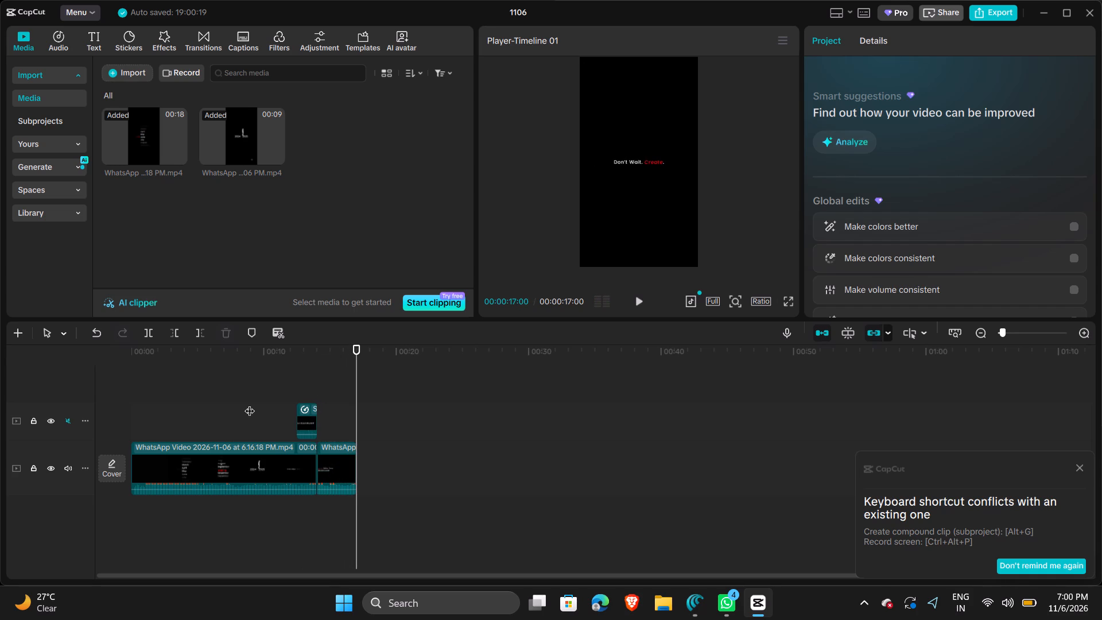
Open the media import dialog and look through the Downloads folder for a TrendVibe brand video.
left_click(125, 65)
left_click(156, 94)
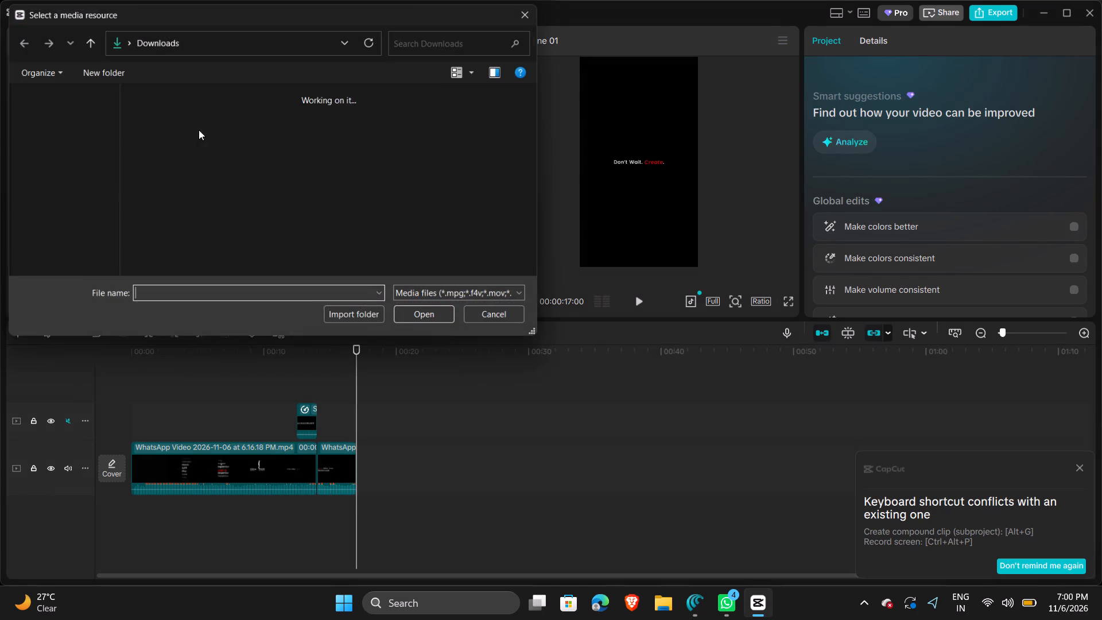
scroll(274, 222, "down", 11)
scroll(274, 222, "up", 1)
scroll(274, 222, "down", 7)
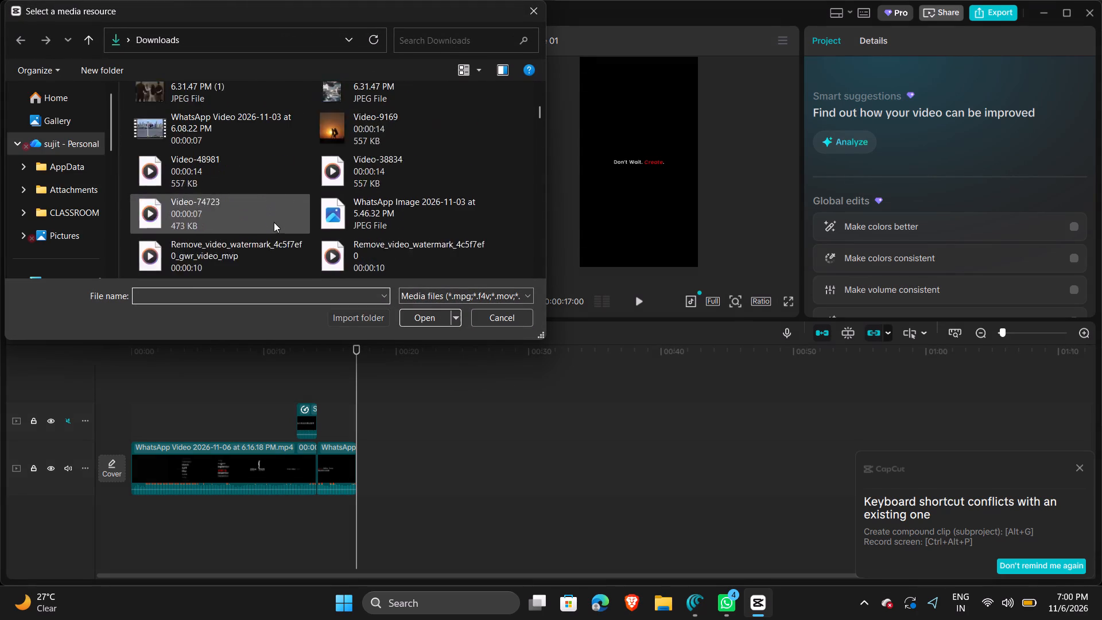
scroll(274, 222, "up", 4)
scroll(274, 222, "down", 20)
scroll(274, 222, "down", 20)
scroll(274, 222, "down", 2)
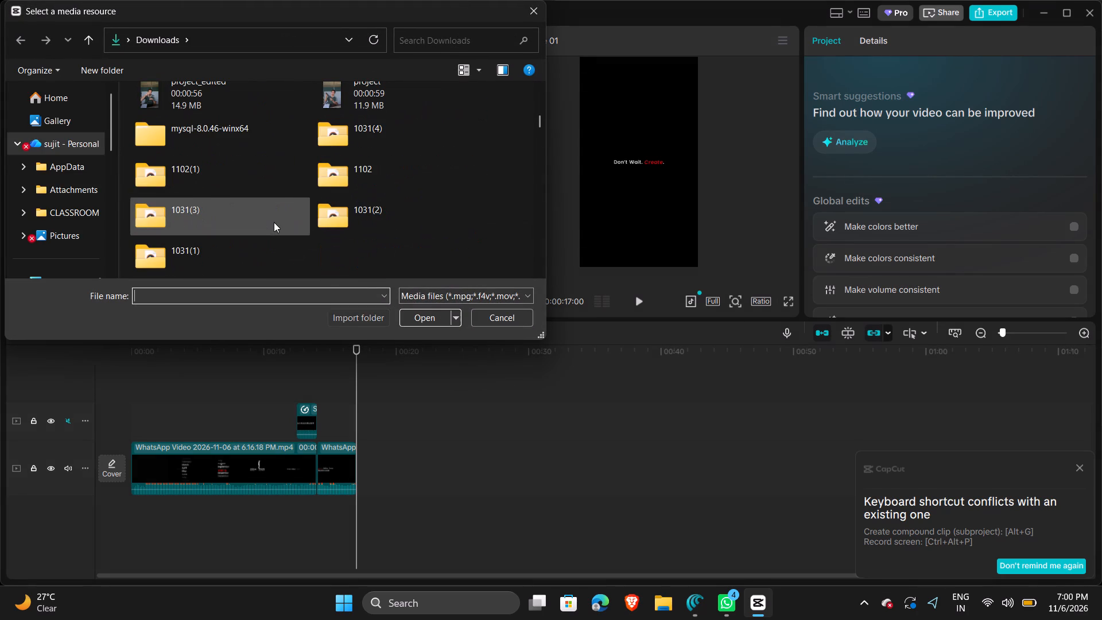
scroll(274, 222, "down", 8)
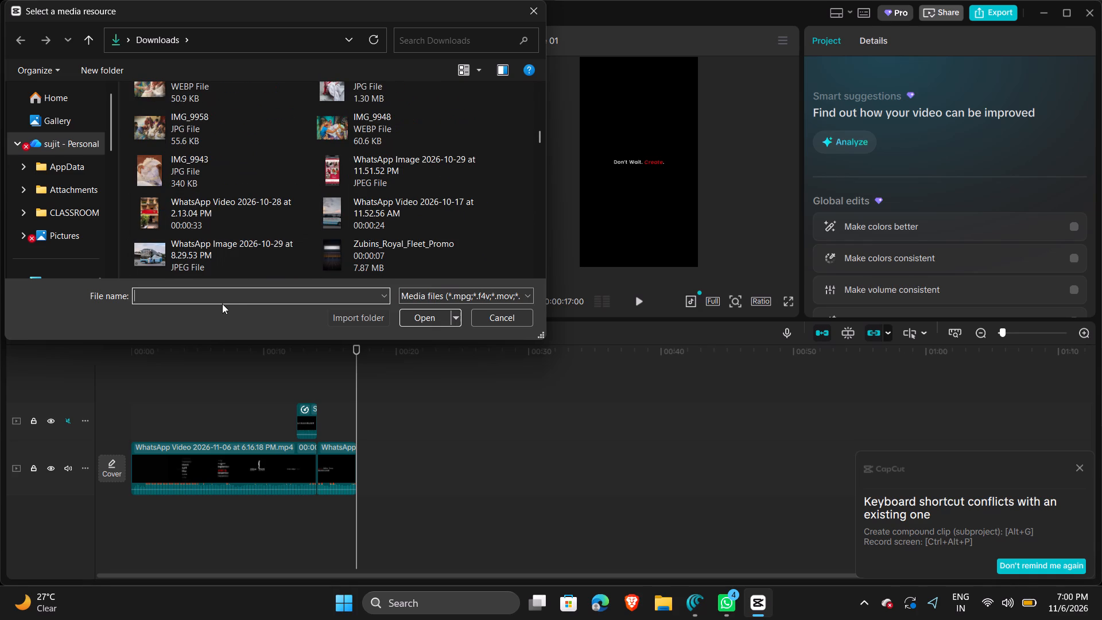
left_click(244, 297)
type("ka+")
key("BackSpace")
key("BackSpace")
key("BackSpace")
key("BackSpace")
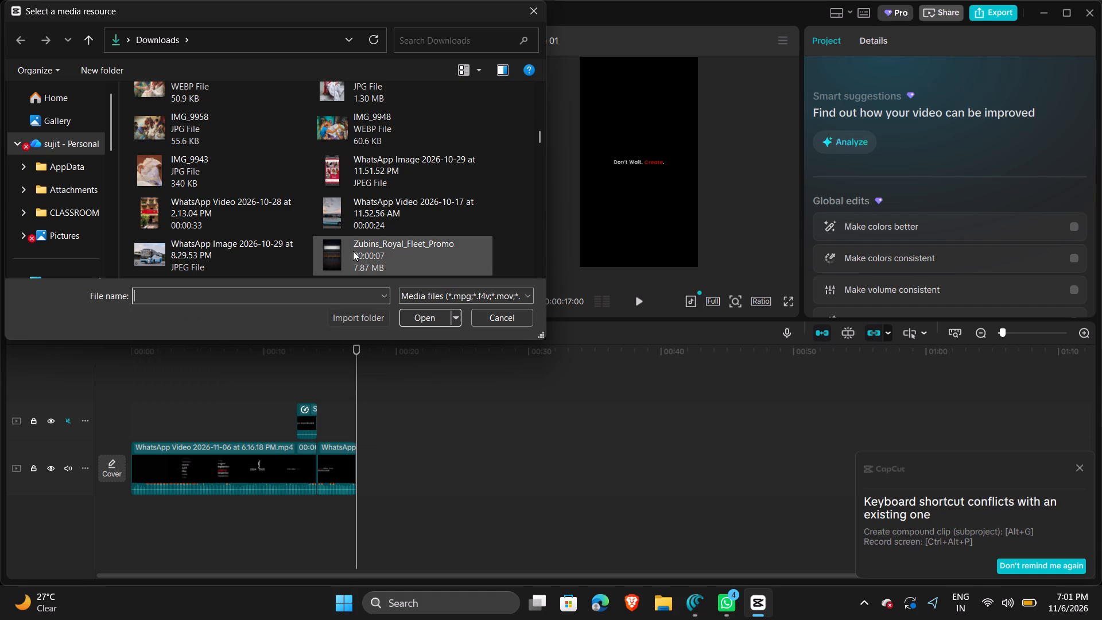
Find TrendVibe_Brand_Video_final in the Downloads folder and import it into the project media.
scroll(228, 273, "down", 2)
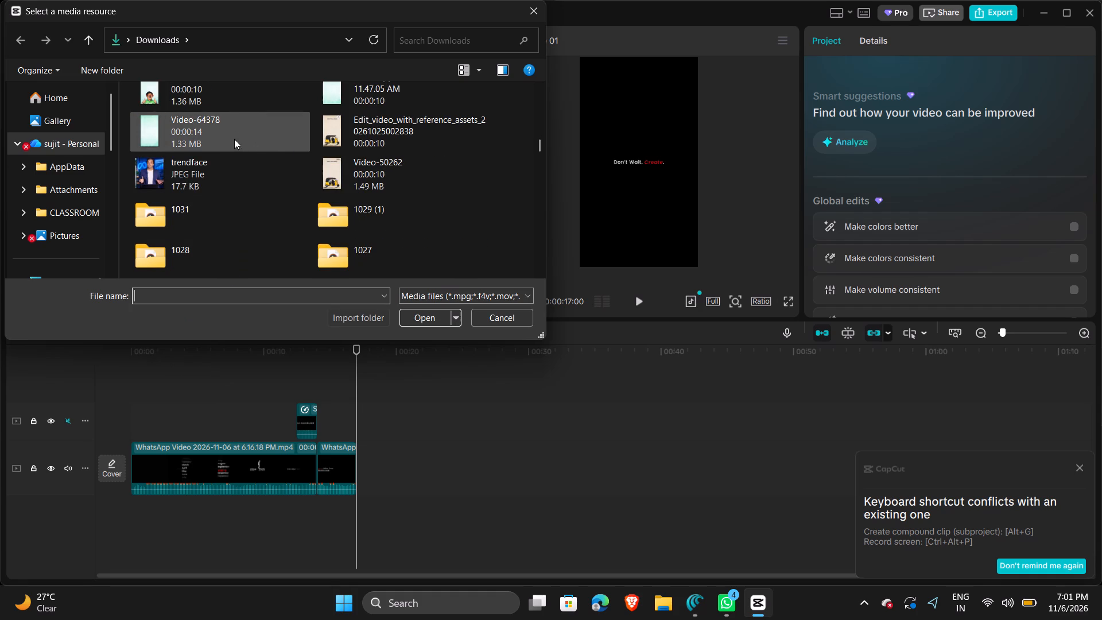
scroll(290, 133, "up", 1)
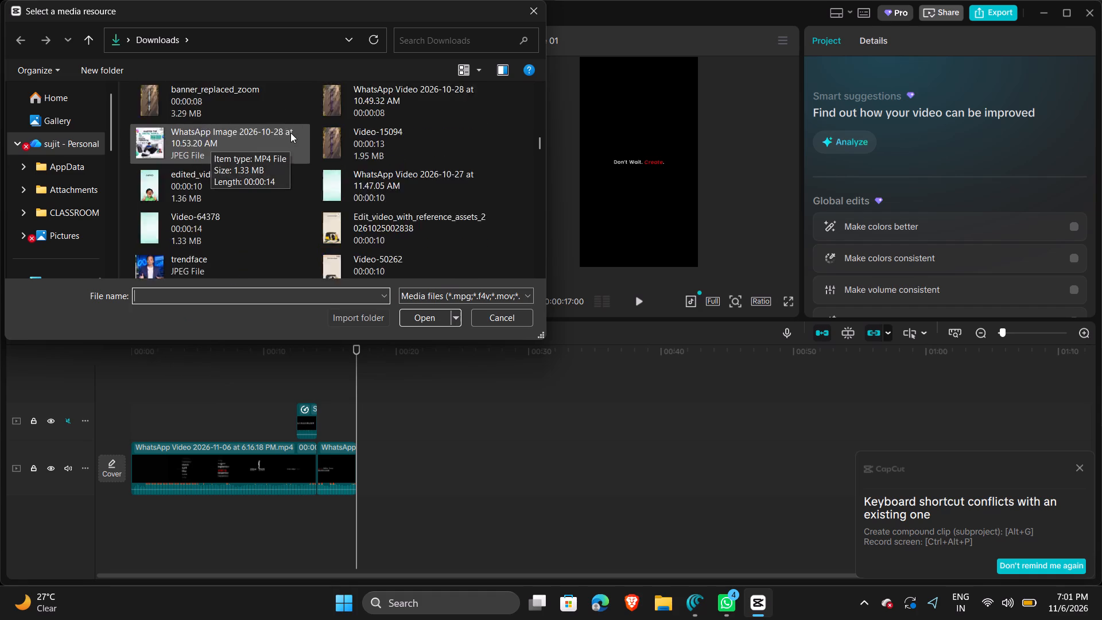
scroll(290, 133, "up", 2)
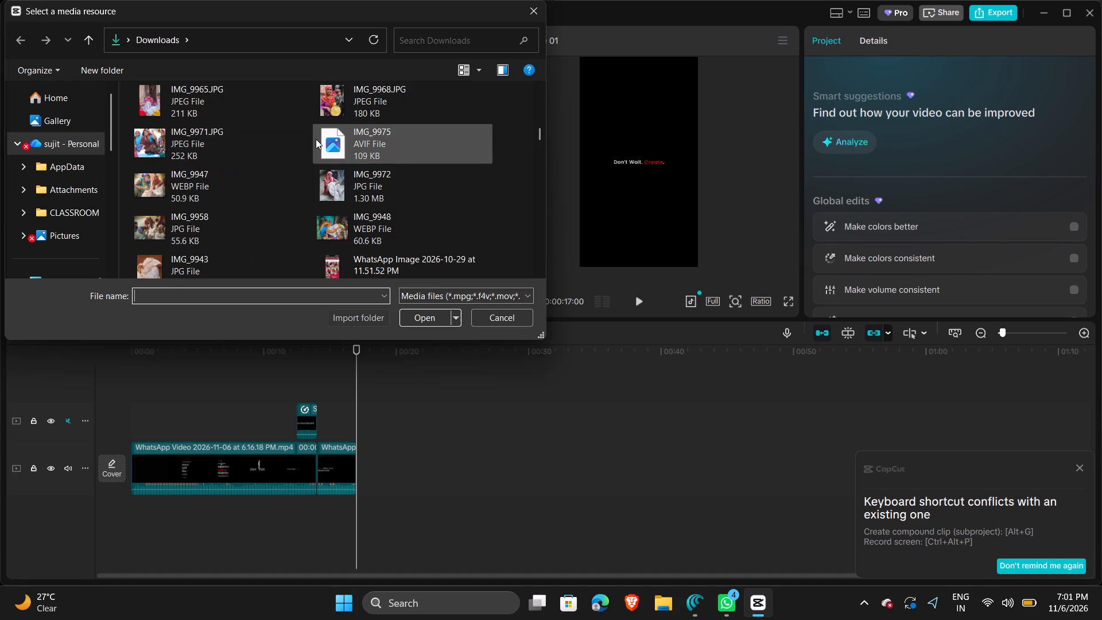
scroll(316, 139, "up", 3)
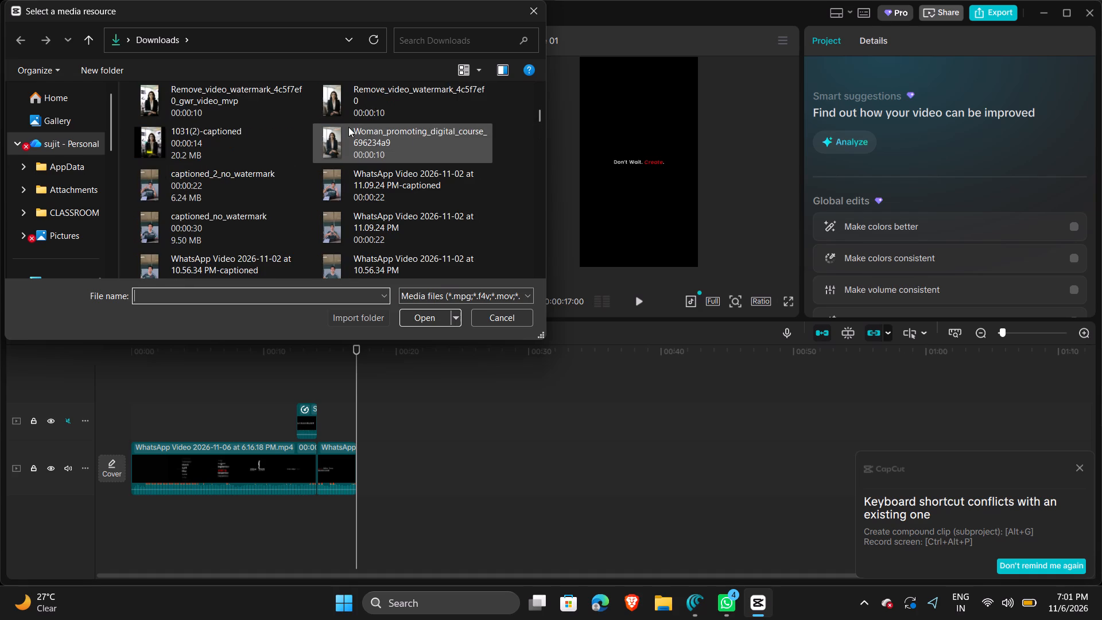
scroll(348, 127, "up", 5)
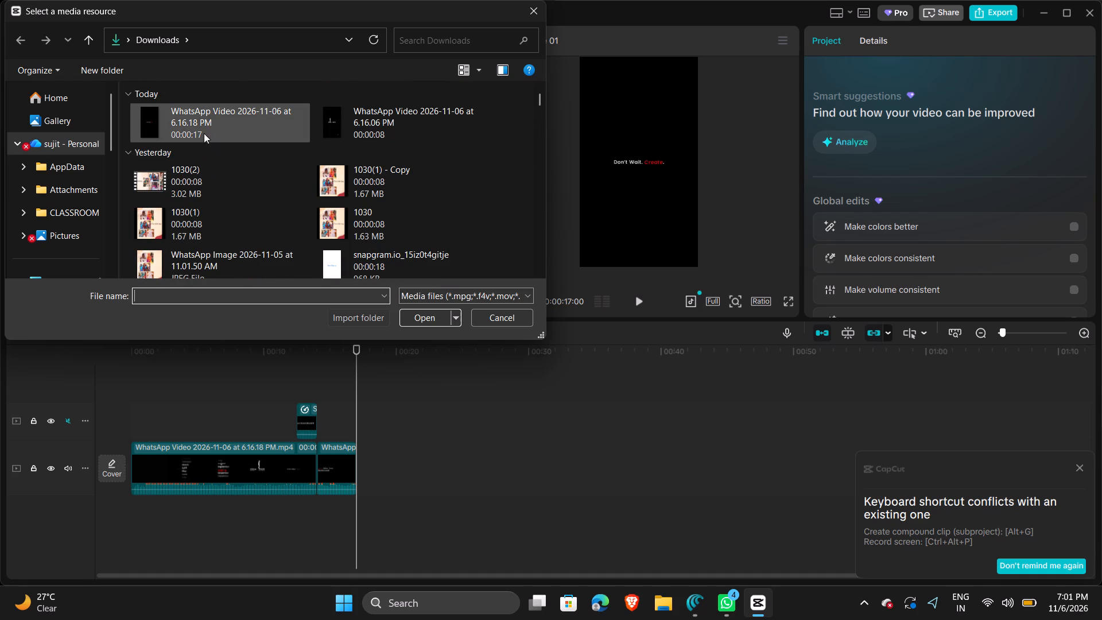
scroll(188, 126, "down", 4)
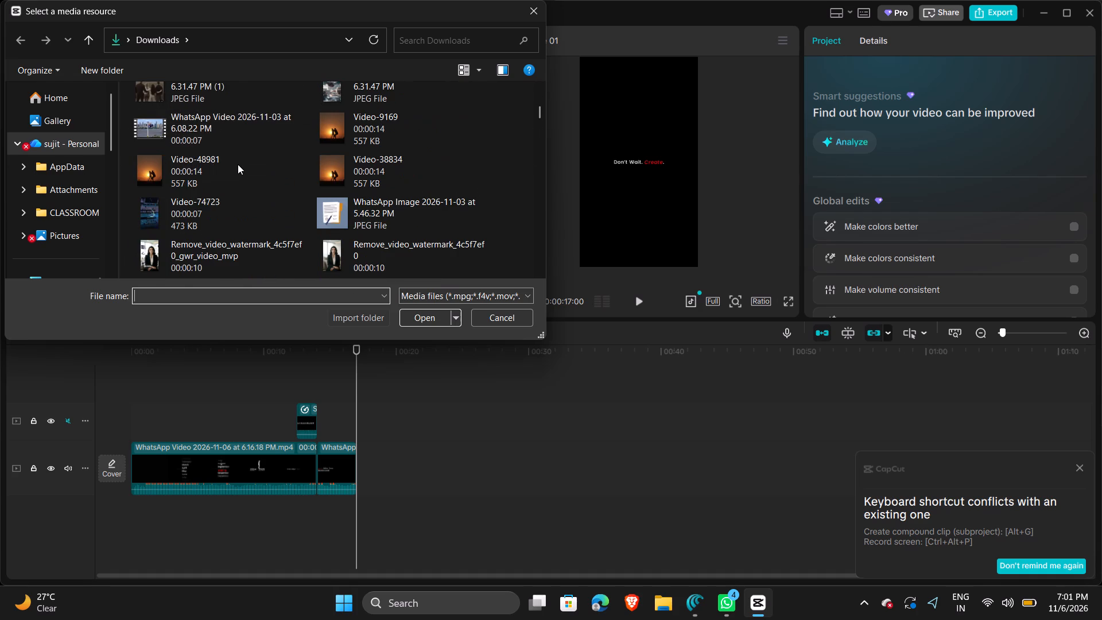
scroll(238, 164, "down", 5)
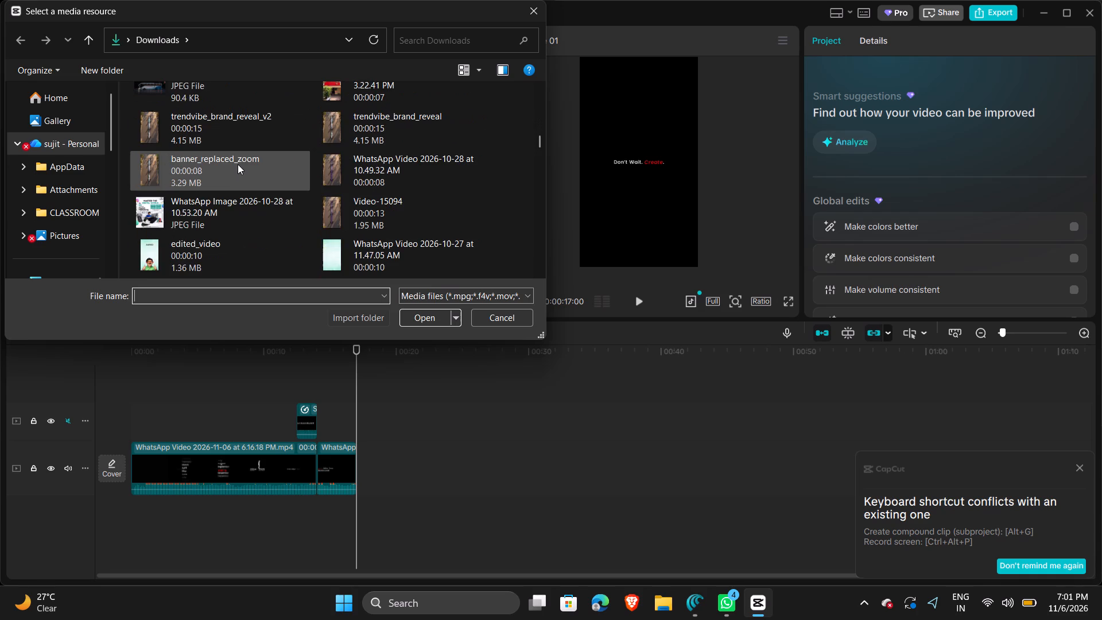
scroll(238, 164, "down", 1)
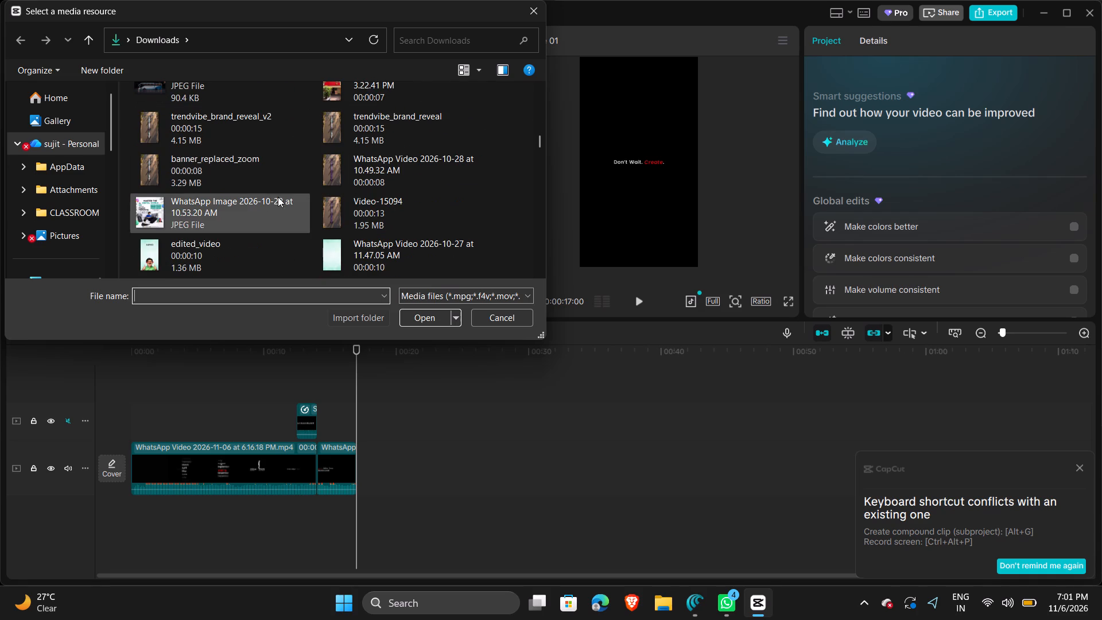
scroll(245, 208, "down", 1)
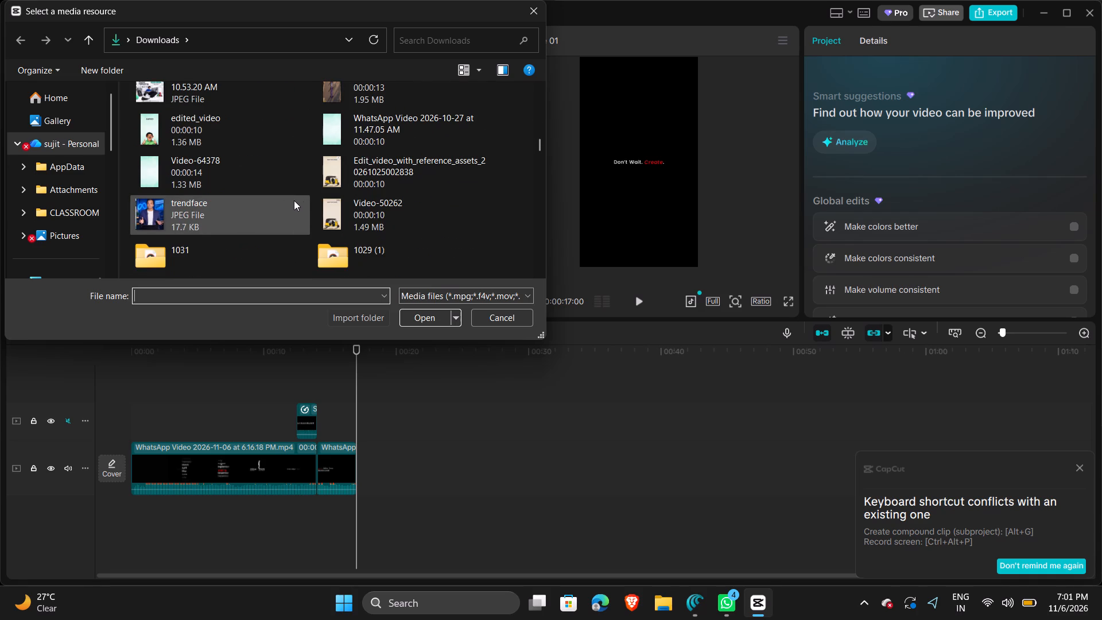
scroll(323, 234, "down", 3)
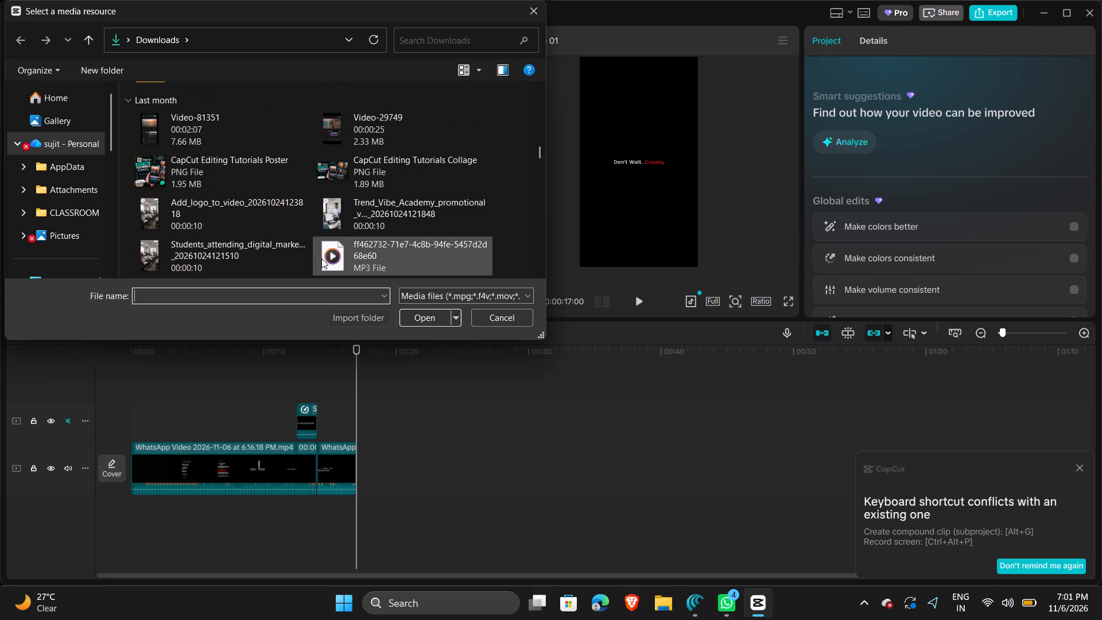
scroll(321, 258, "down", 1)
scroll(212, 165, "down", 1)
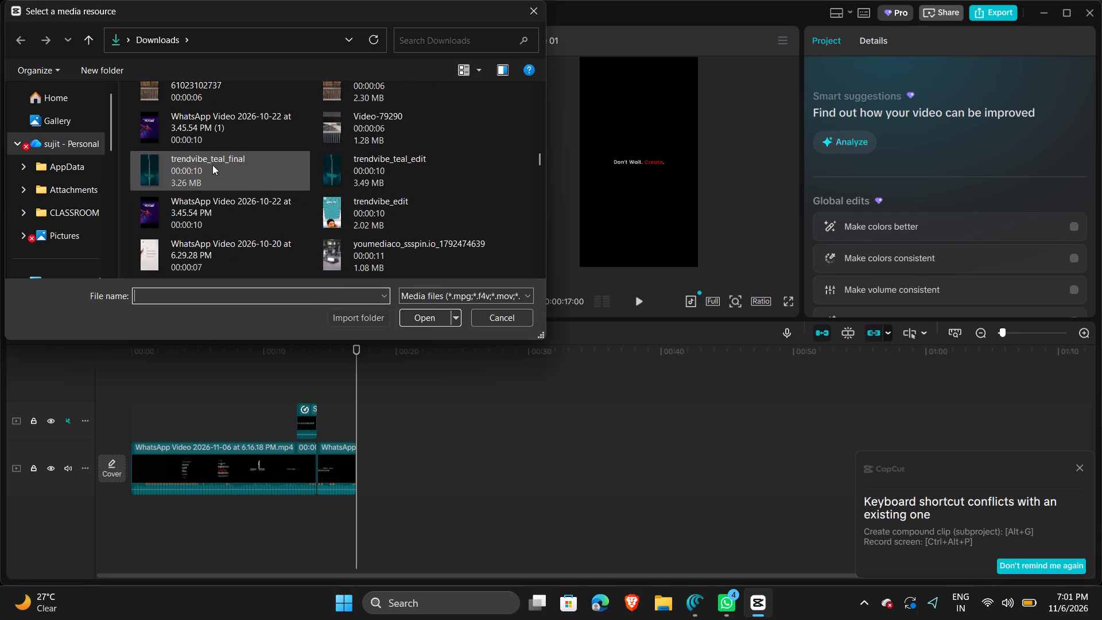
scroll(372, 230, "down", 1)
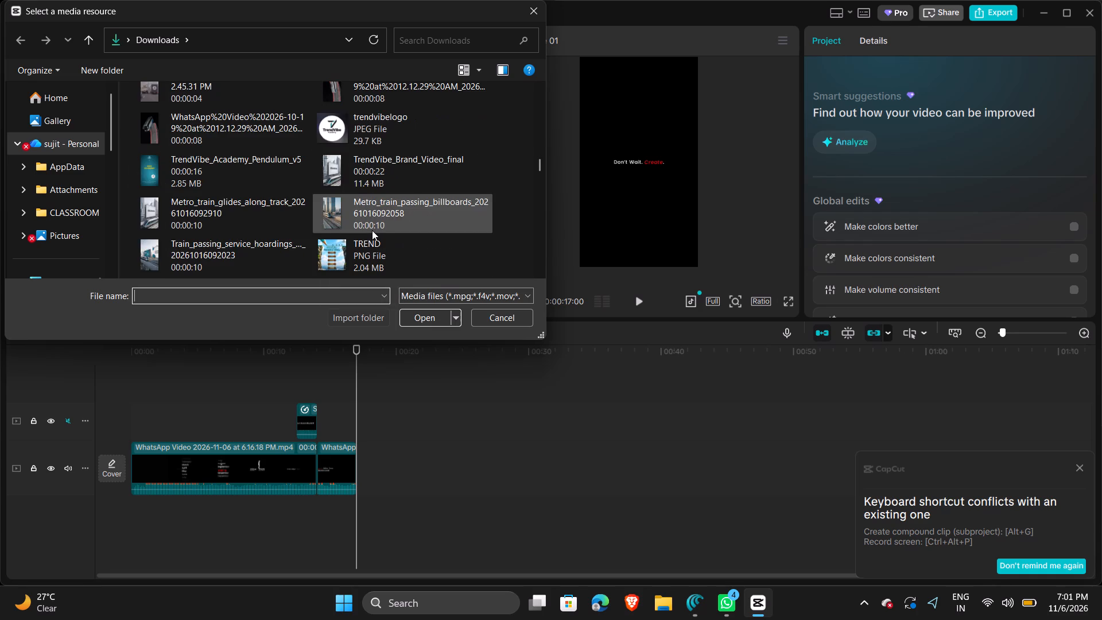
left_click(353, 179)
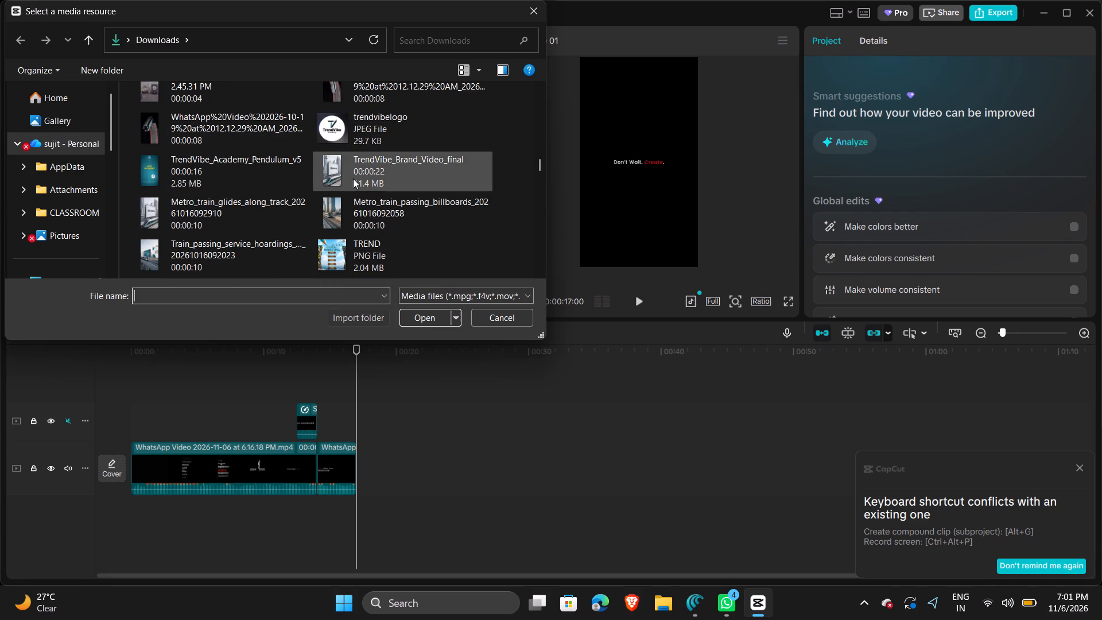
left_click(429, 316)
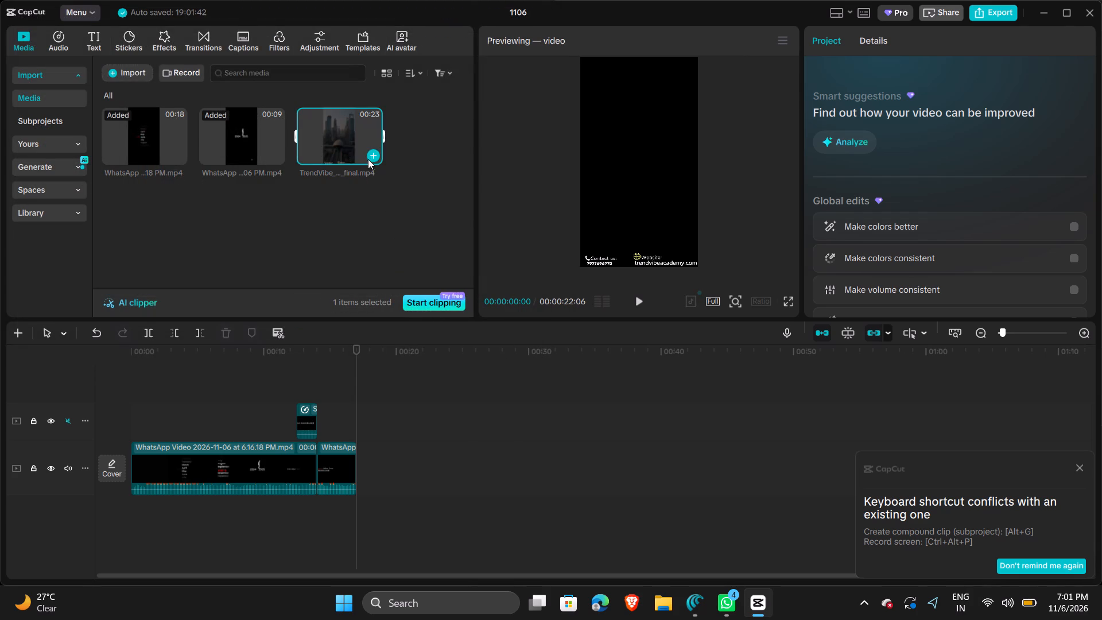
Add the TrendVibe_Brand_Video_final clip to the end of the main track at 00:00:17:00.
left_click(374, 157)
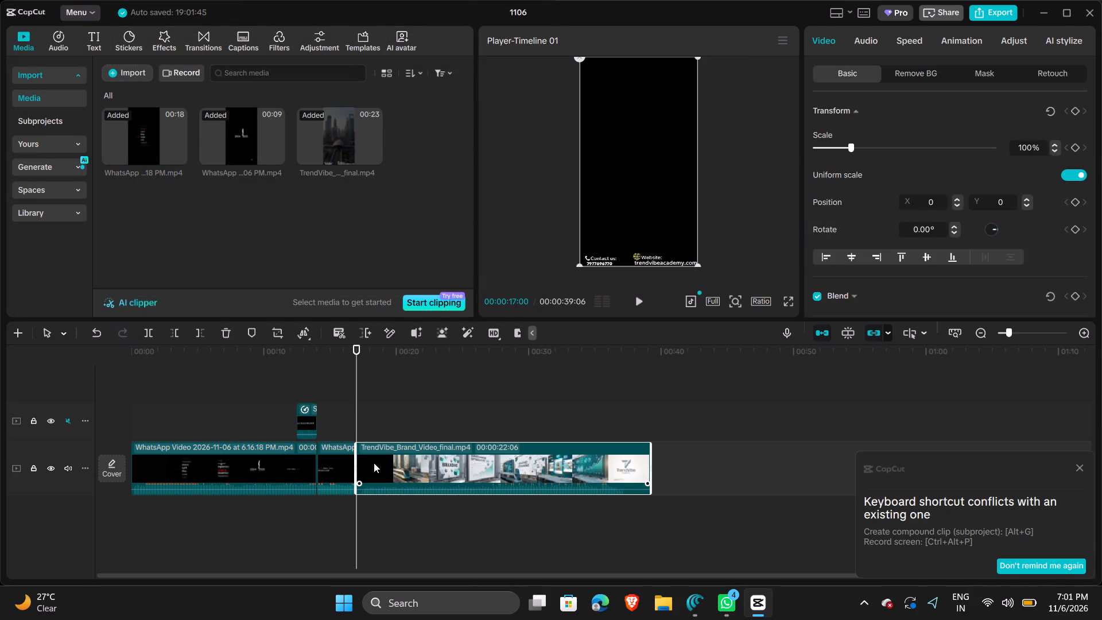
Trim the start of the TrendVibe brand clip so it begins as the TrendVibe Academy logo fades in, leaving about 3.5 seconds.
left_click_drag(358, 464, 478, 471)
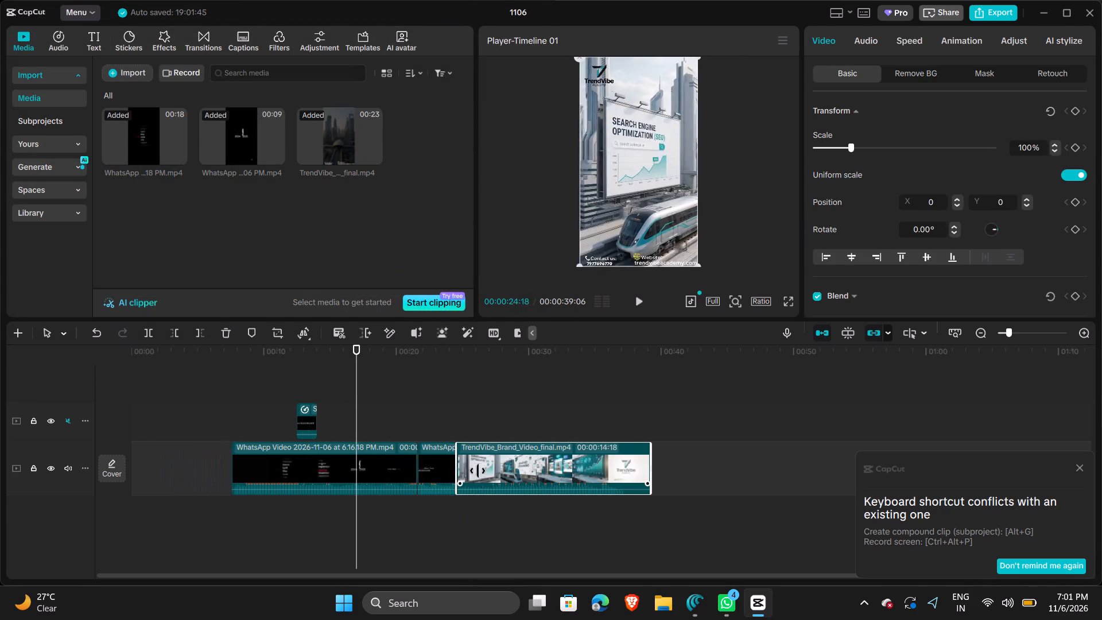
left_click_drag(478, 471, 631, 464)
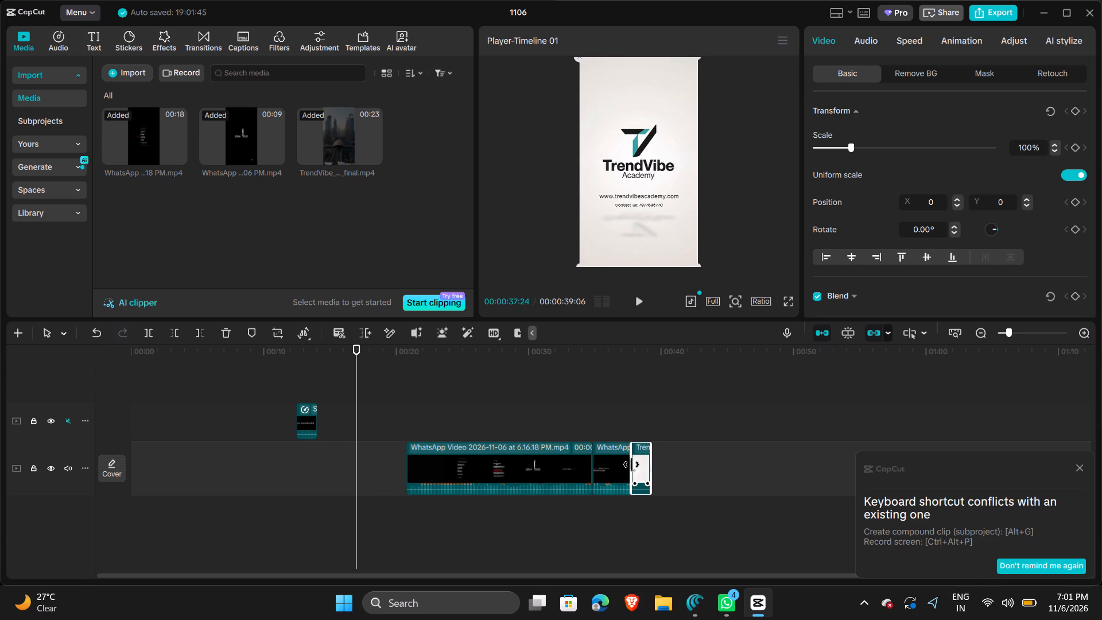
left_click_drag(631, 464, 612, 467)
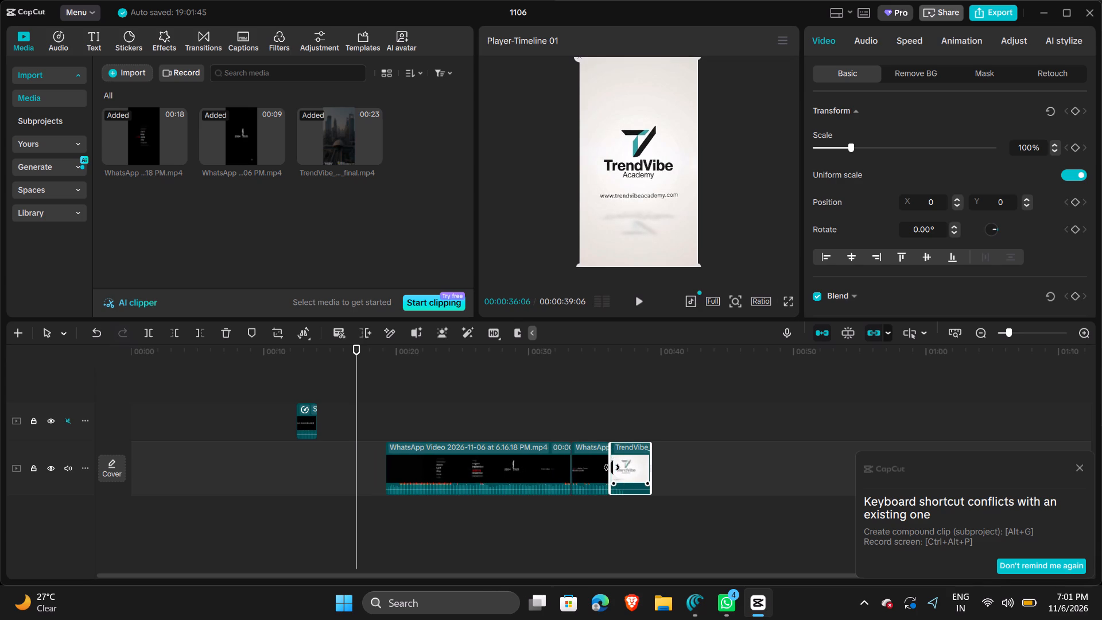
left_click_drag(612, 467, 605, 468)
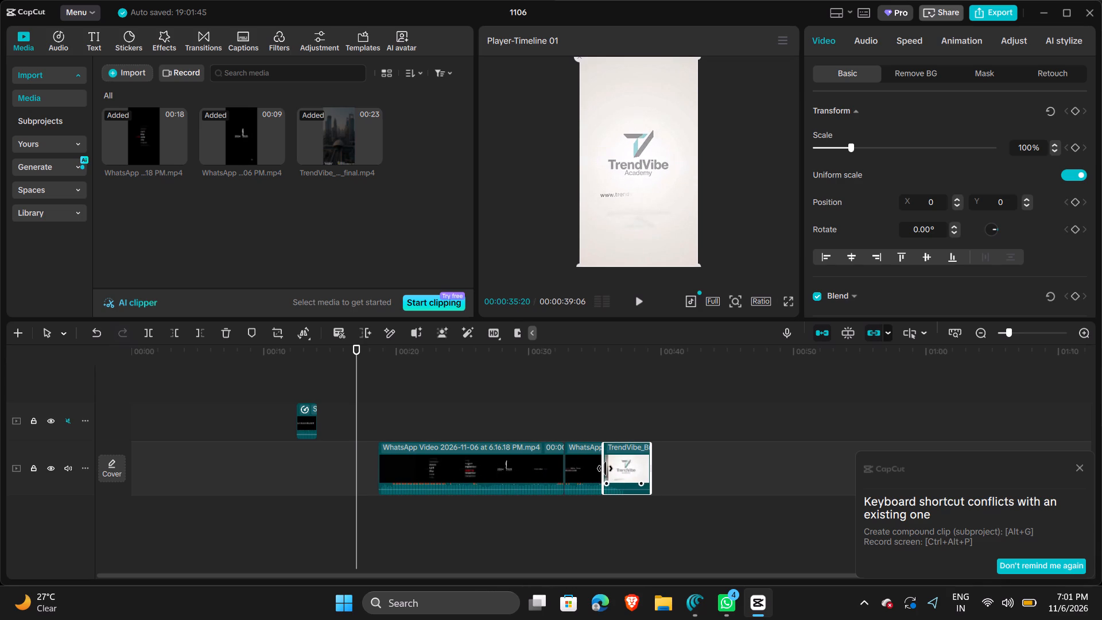
left_click_drag(605, 468, 602, 469)
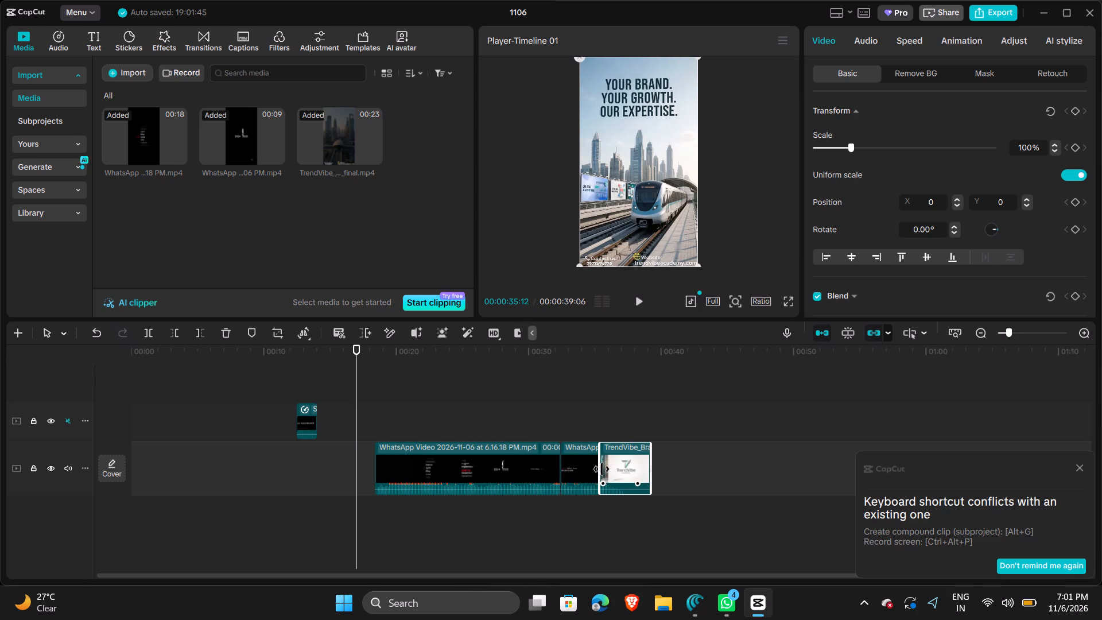
left_click_drag(602, 469, 605, 469)
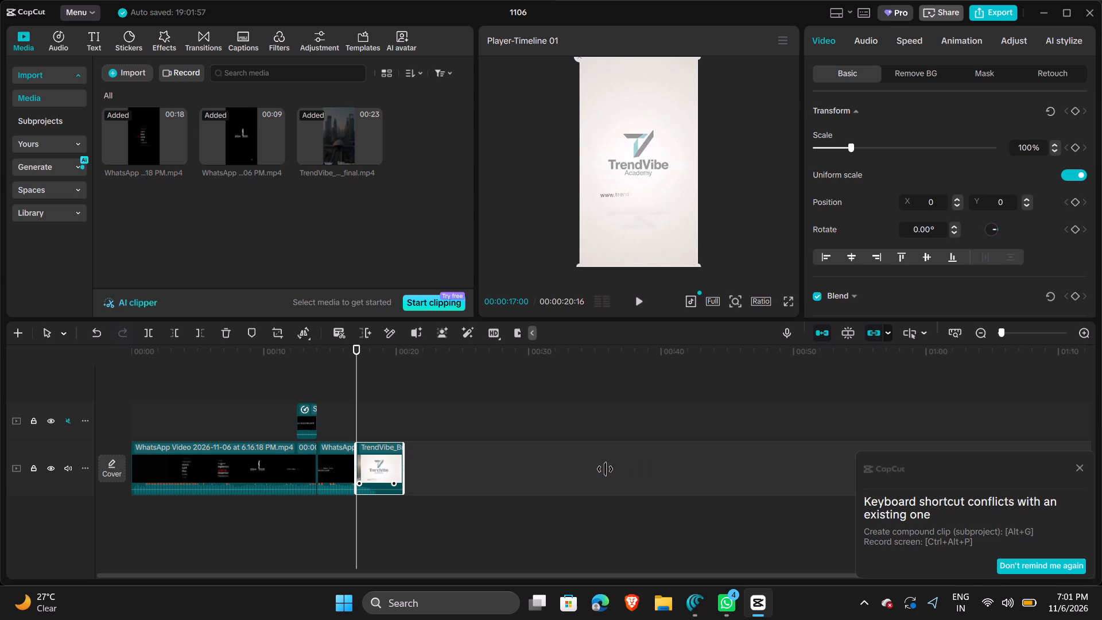
Shorten the end of the TrendVibe brand clip so the timeline ends at about 00:00:19:08, and play the ending.
left_click_drag(402, 460, 402, 460)
left_click_drag(402, 460, 386, 462)
key("space")
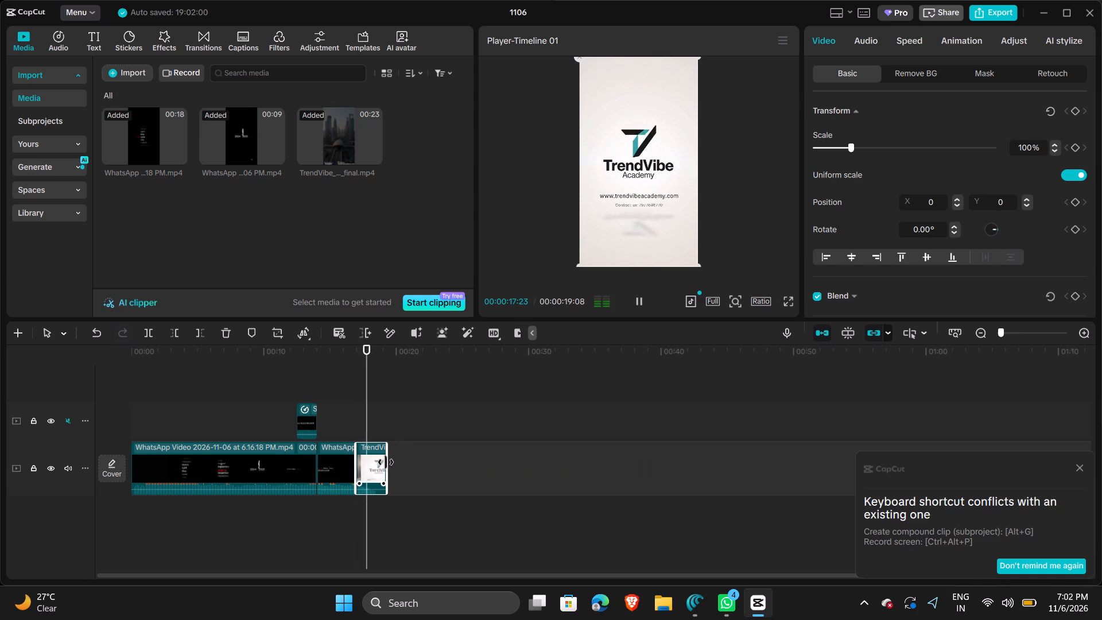
key("space")
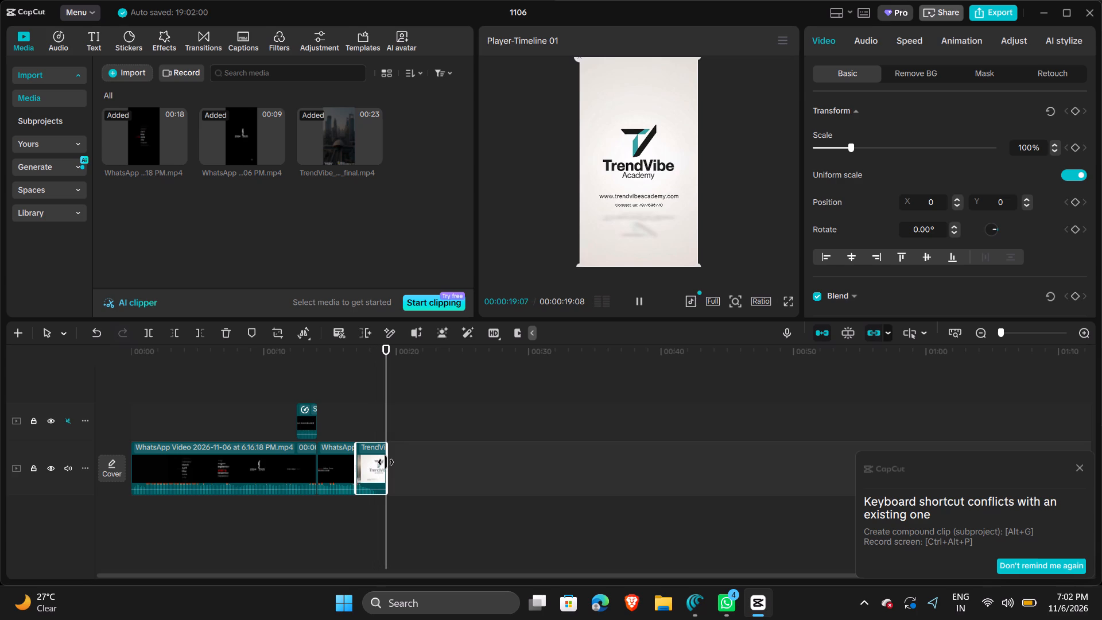
Export the video as 1106 to the Downloads folder in 1080P, H.264, mp4 at 30fps.
left_click(984, 13)
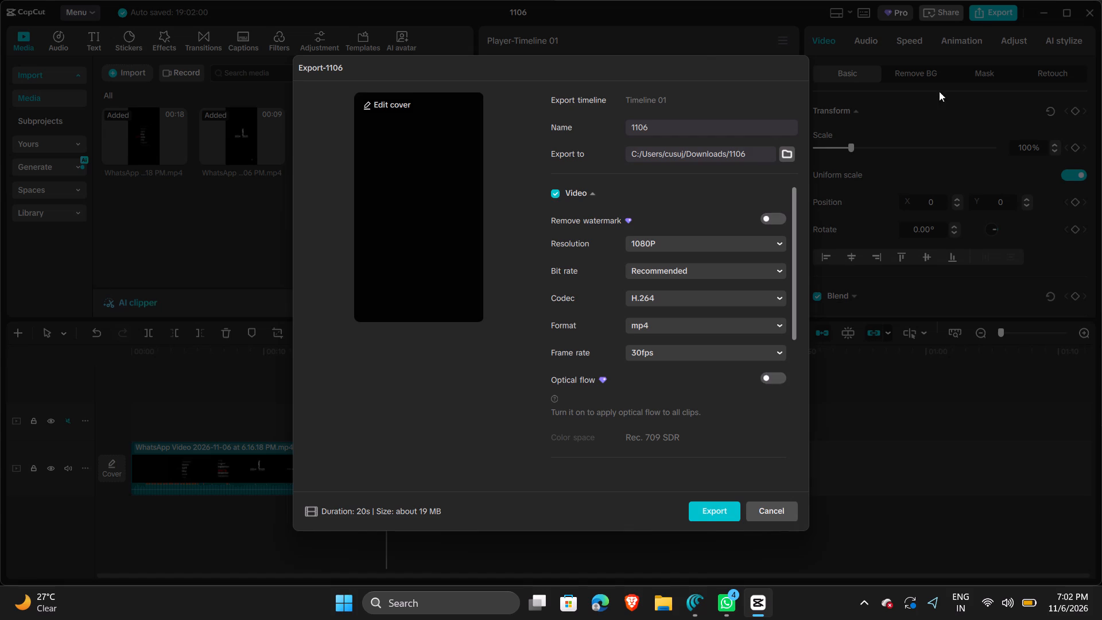
left_click(704, 514)
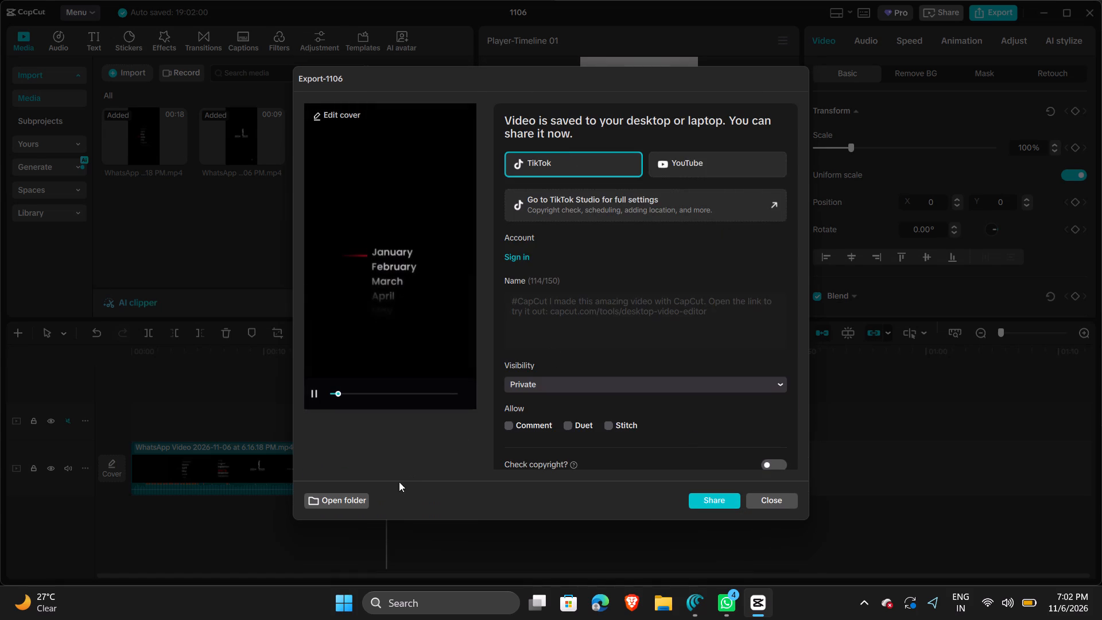
left_click(333, 499)
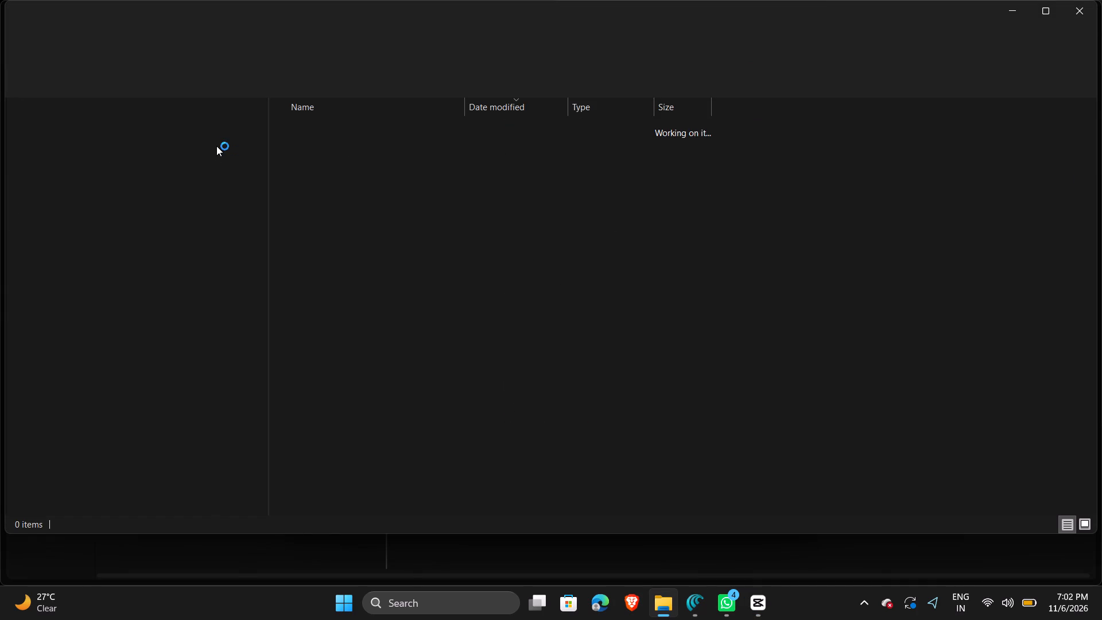
key("alt+Tab")
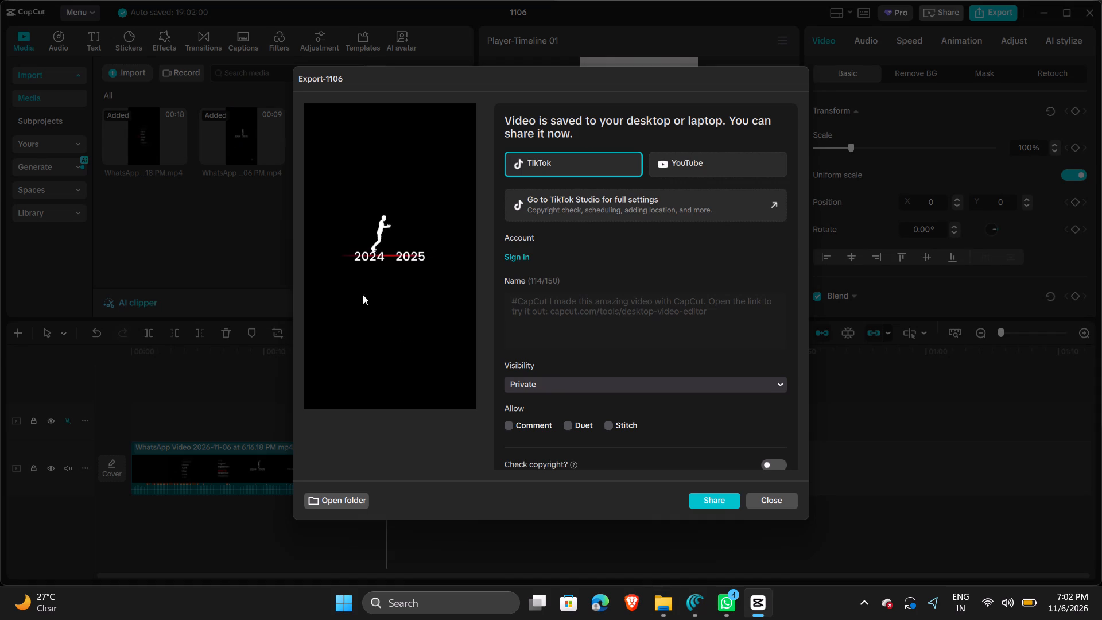
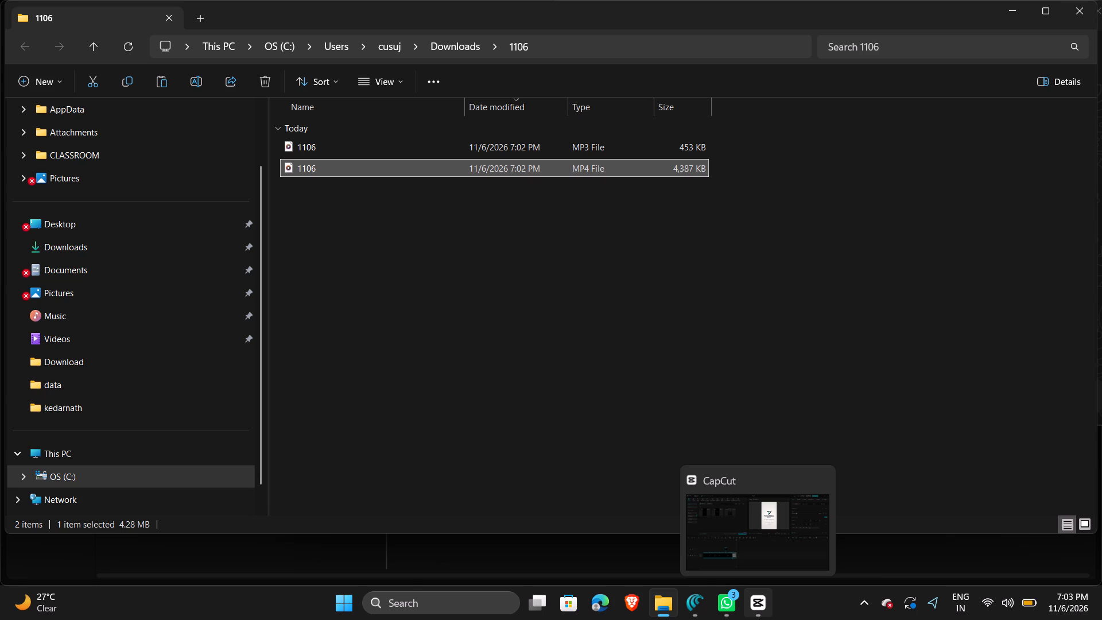
Switch from the exported files' folder back to the 1106 project in CapCut.
left_click(759, 619)
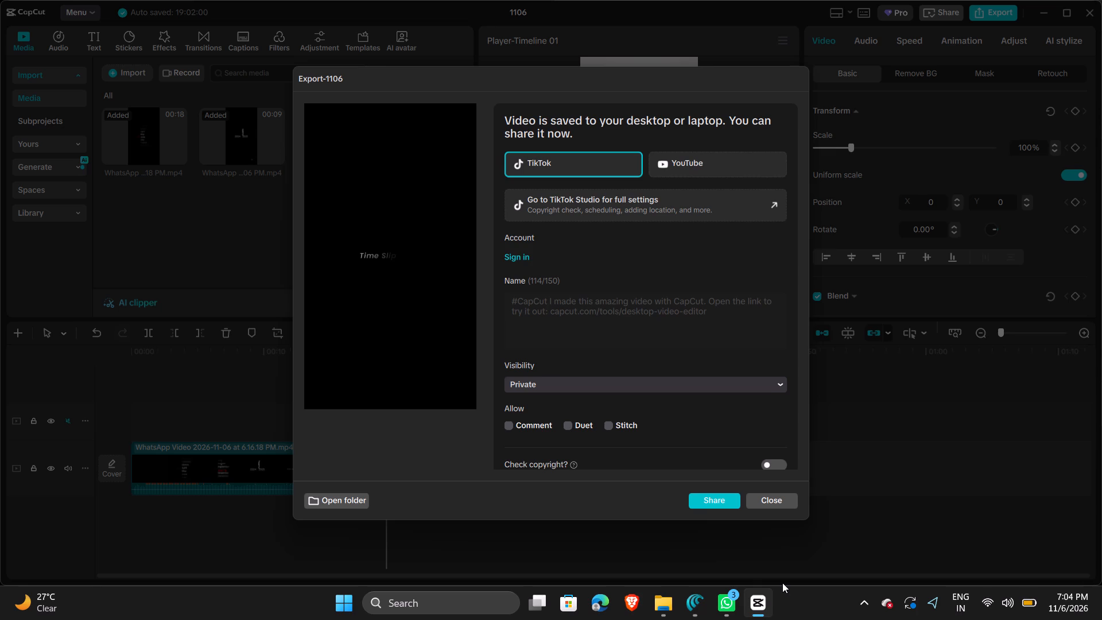
left_click(782, 583)
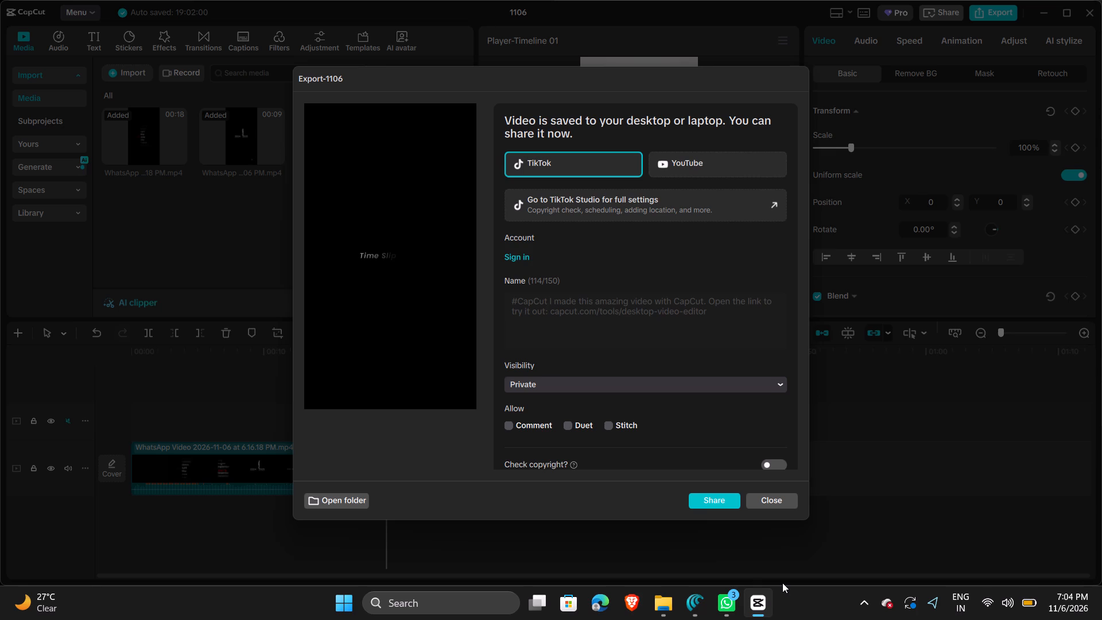
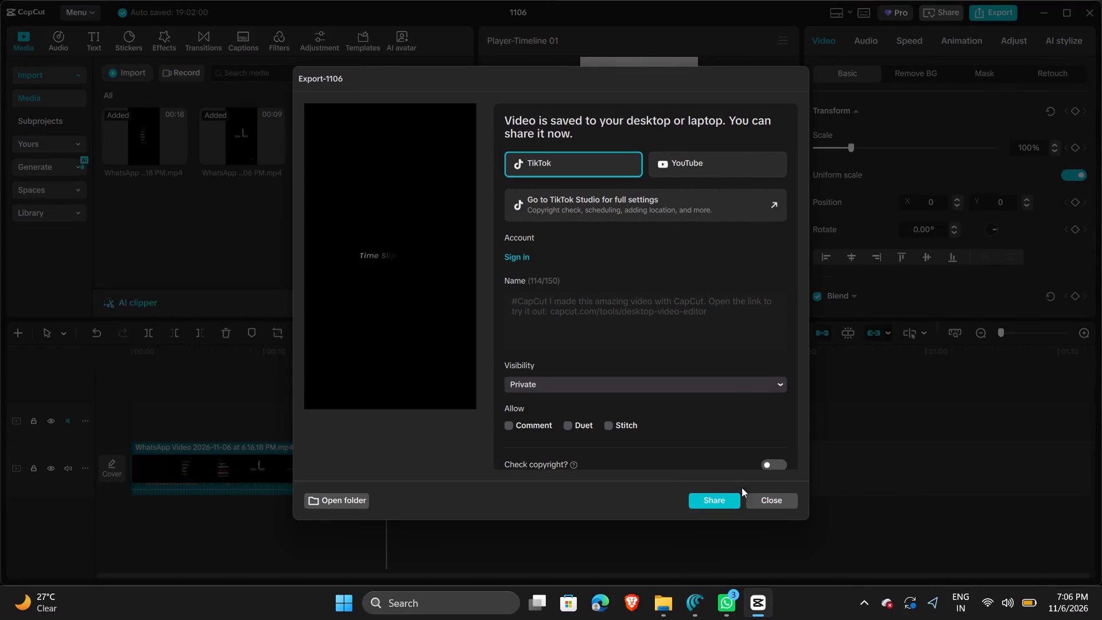
Dismiss the finished export's sharing window without sharing the video, and minimize the CapCut editor.
left_click(769, 499)
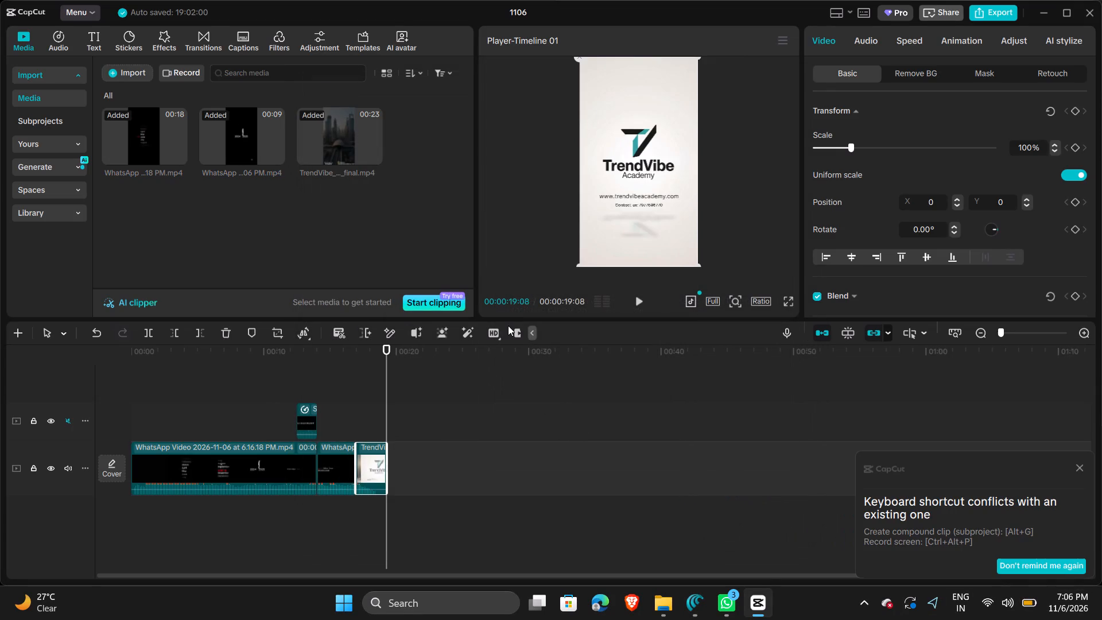
left_click(1042, 9)
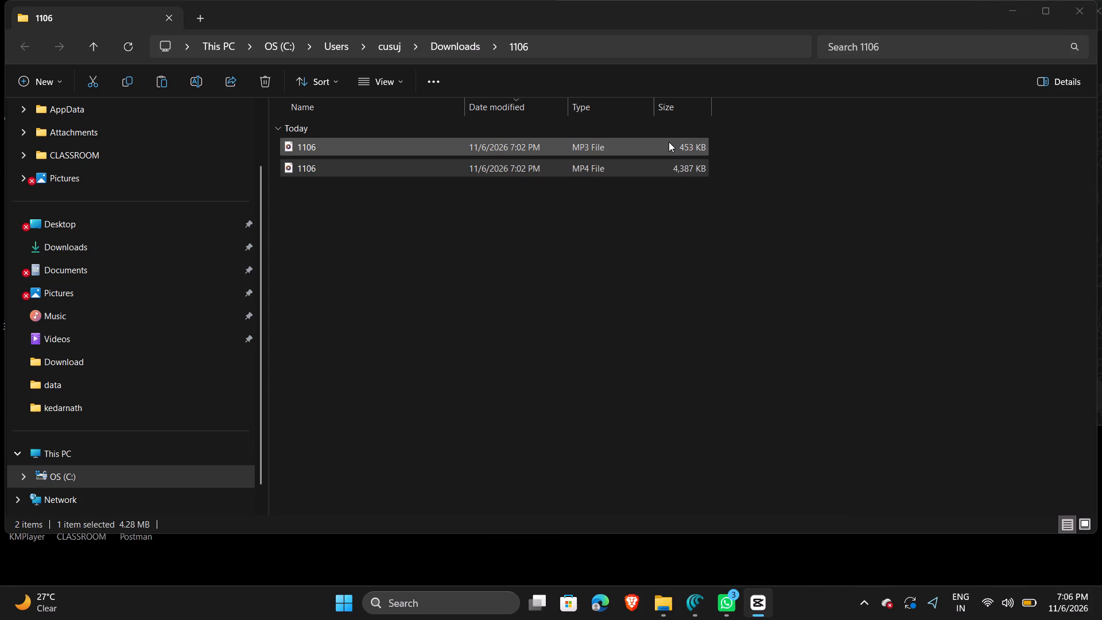
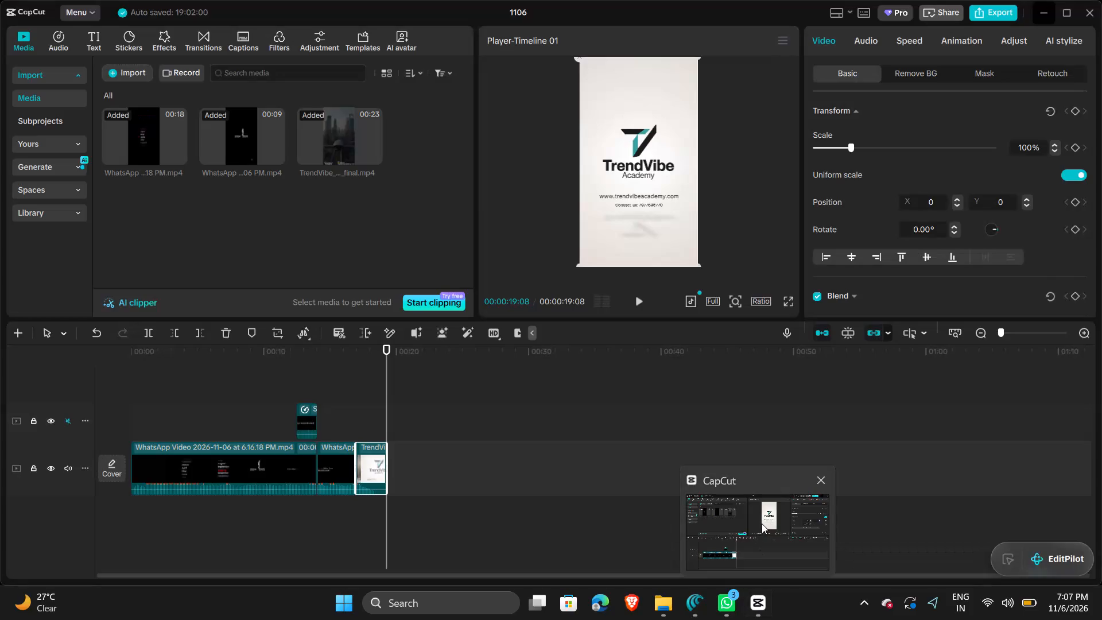
left_click(762, 524)
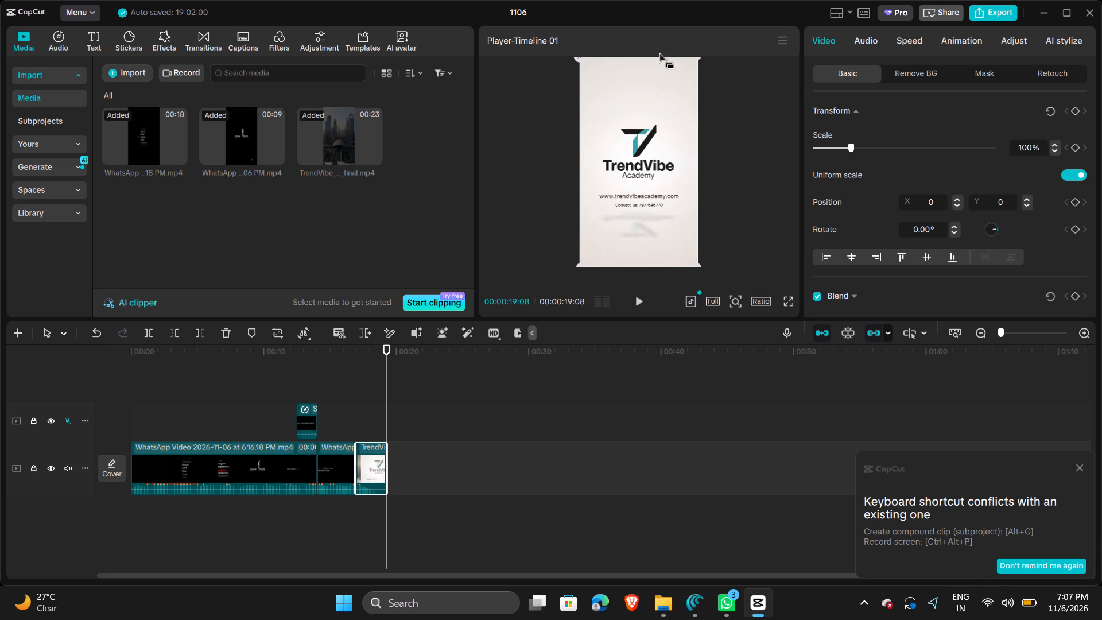